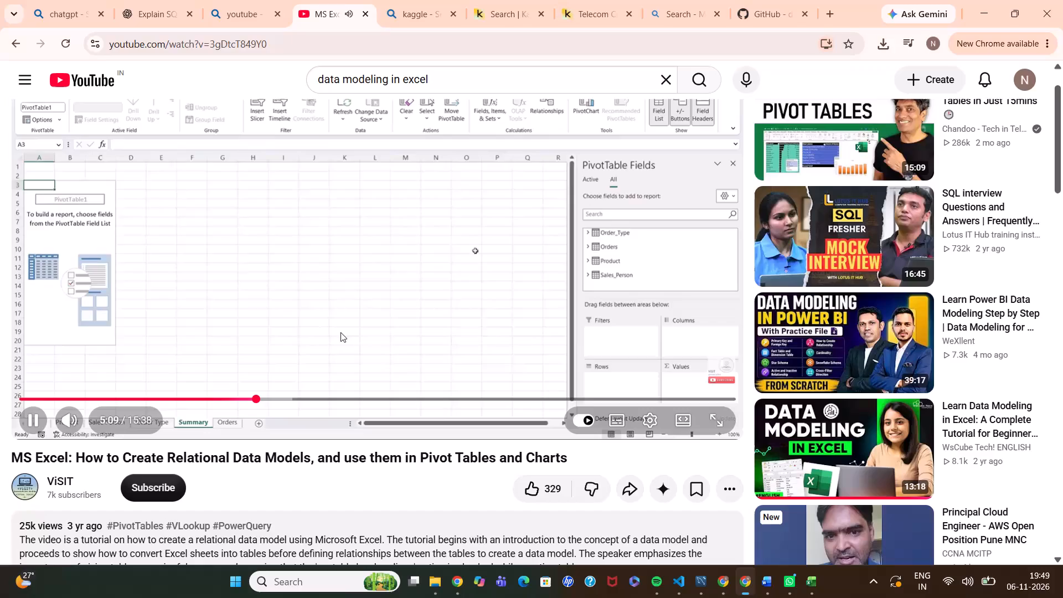
Switch to the Book1 workbook in Excel and insert a PivotTable from the Data Model on a new worksheet.
click(341, 333)
click(809, 581)
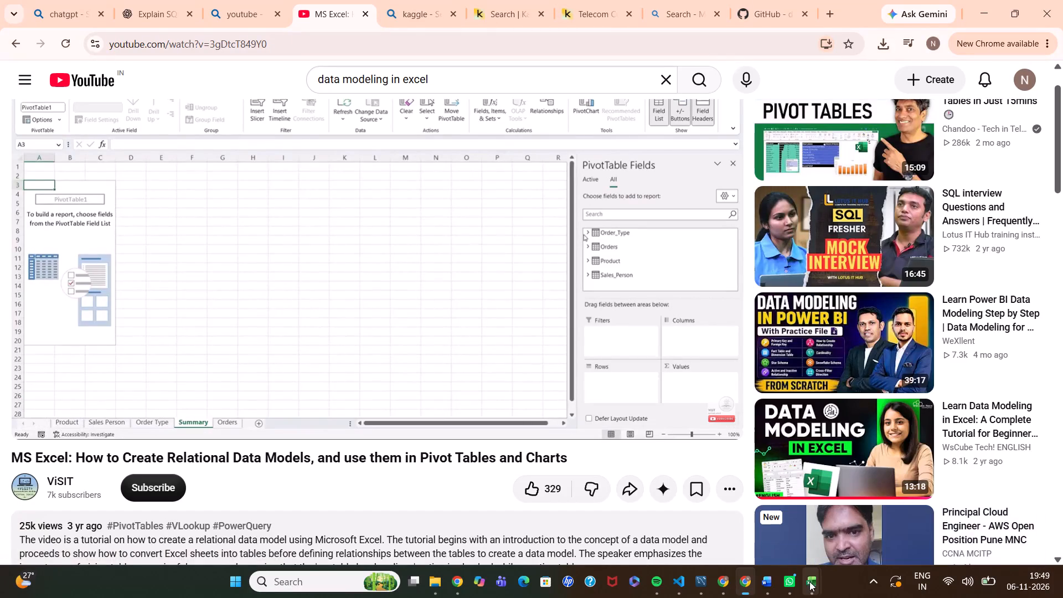
click(852, 523)
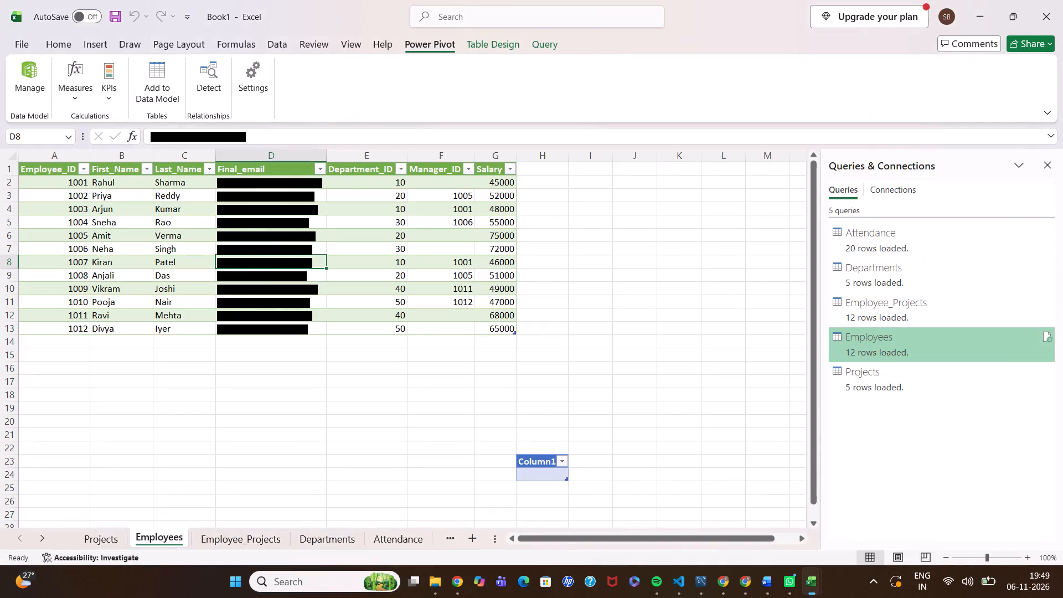
click(101, 41)
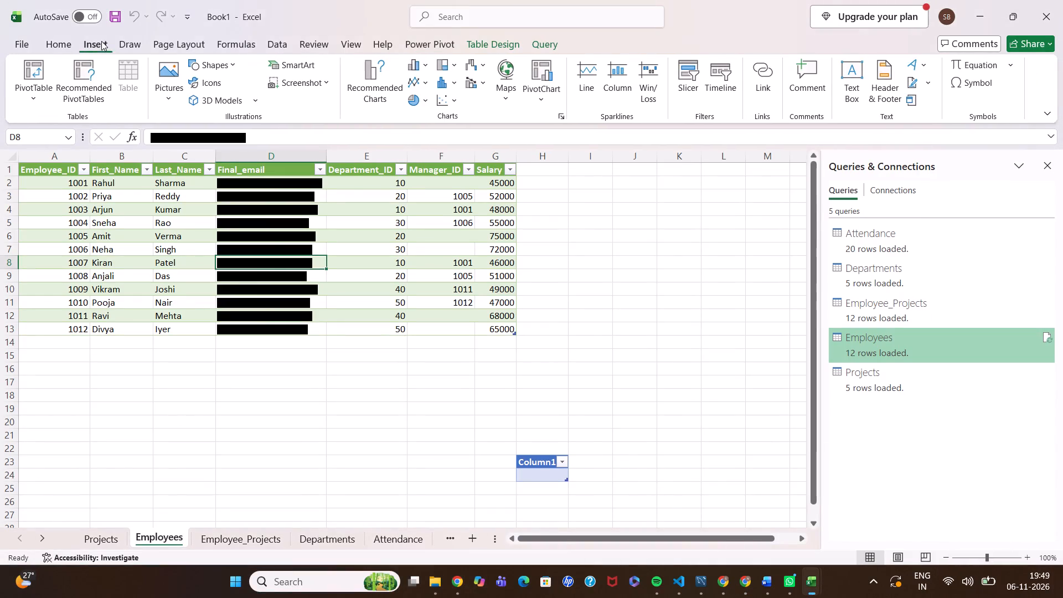
click(34, 87)
click(55, 164)
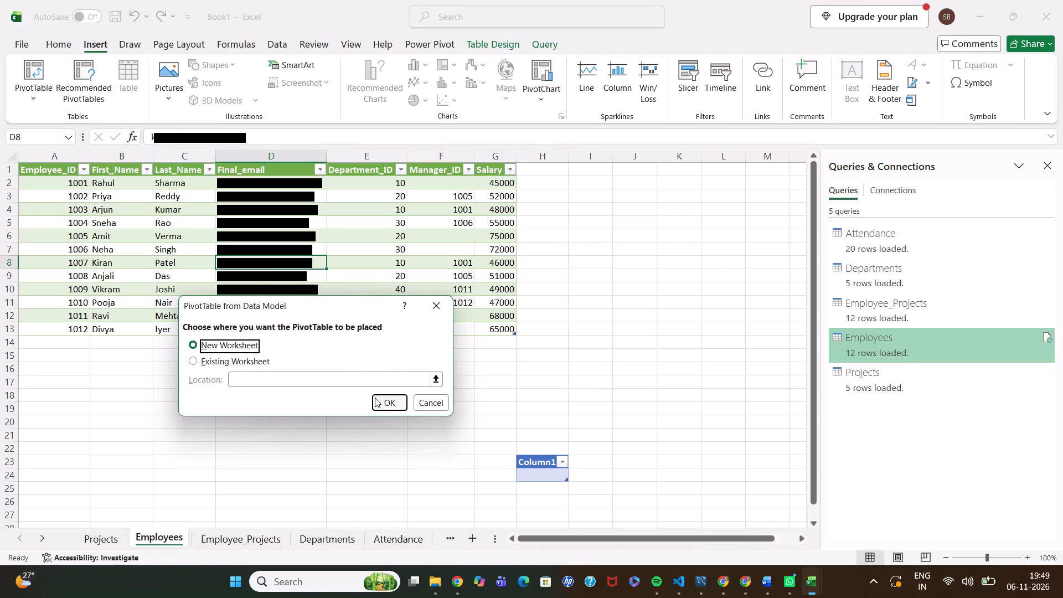
click(383, 398)
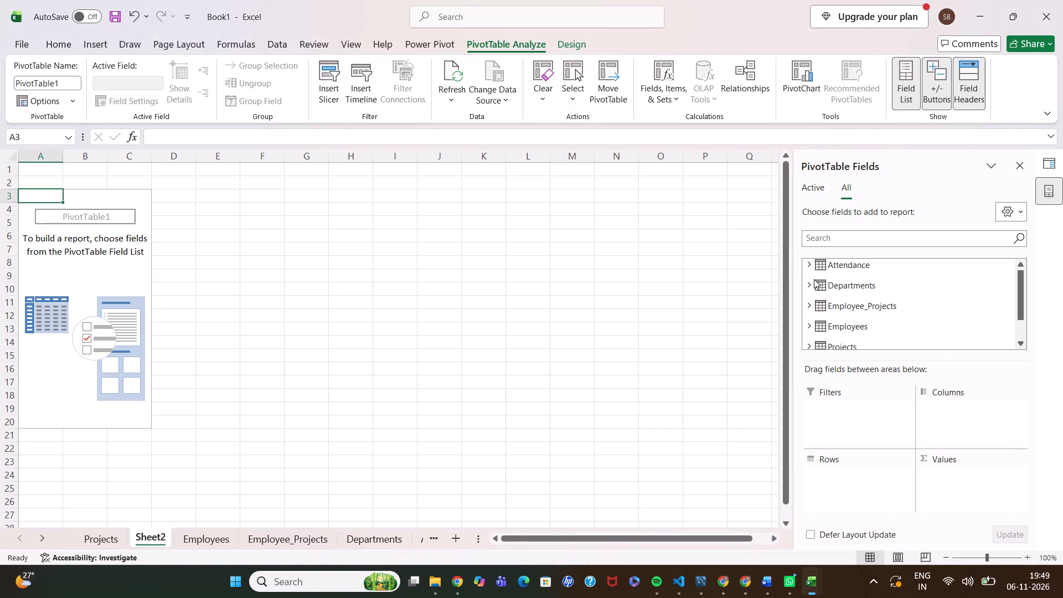
click(809, 327)
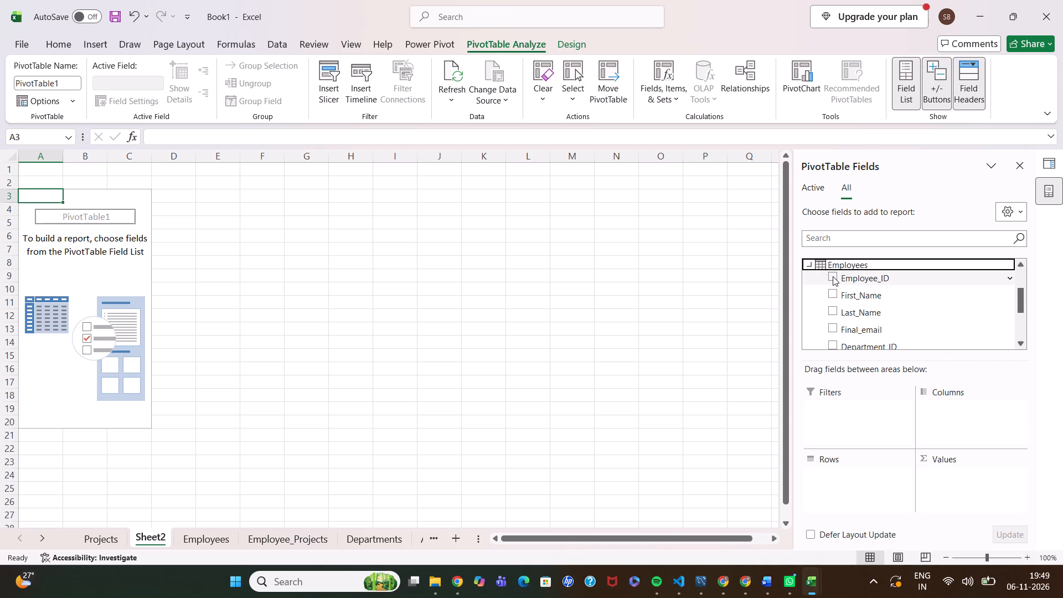
drag(833, 276, 841, 287)
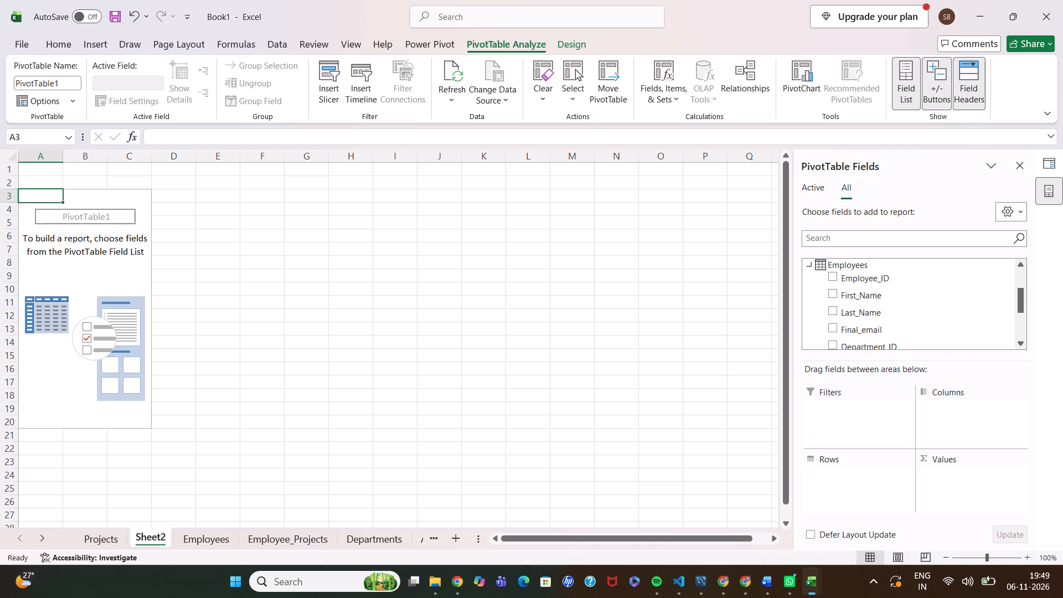
drag(841, 287, 942, 480)
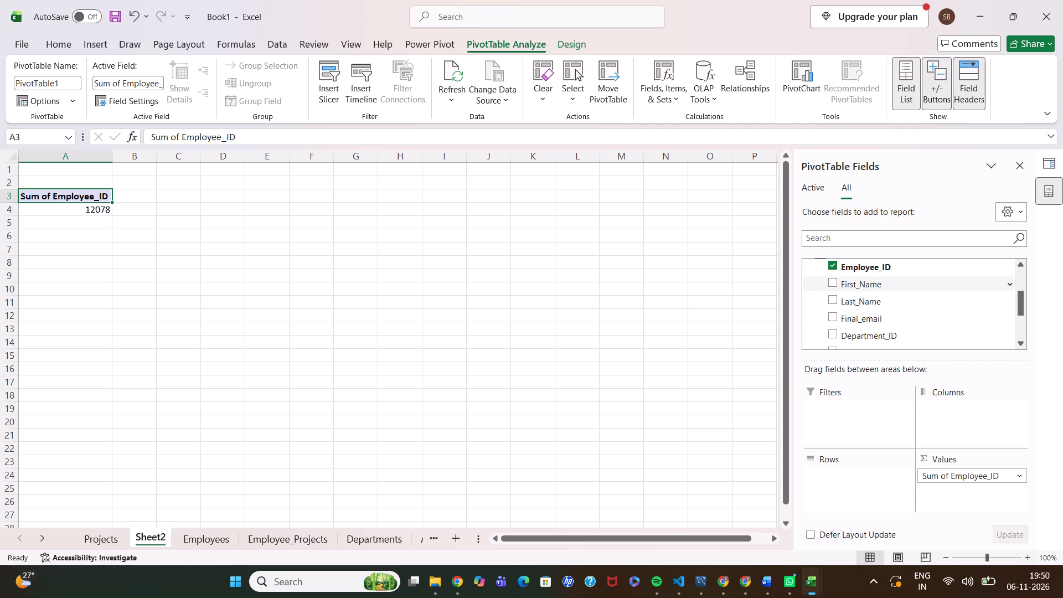
click(1019, 478)
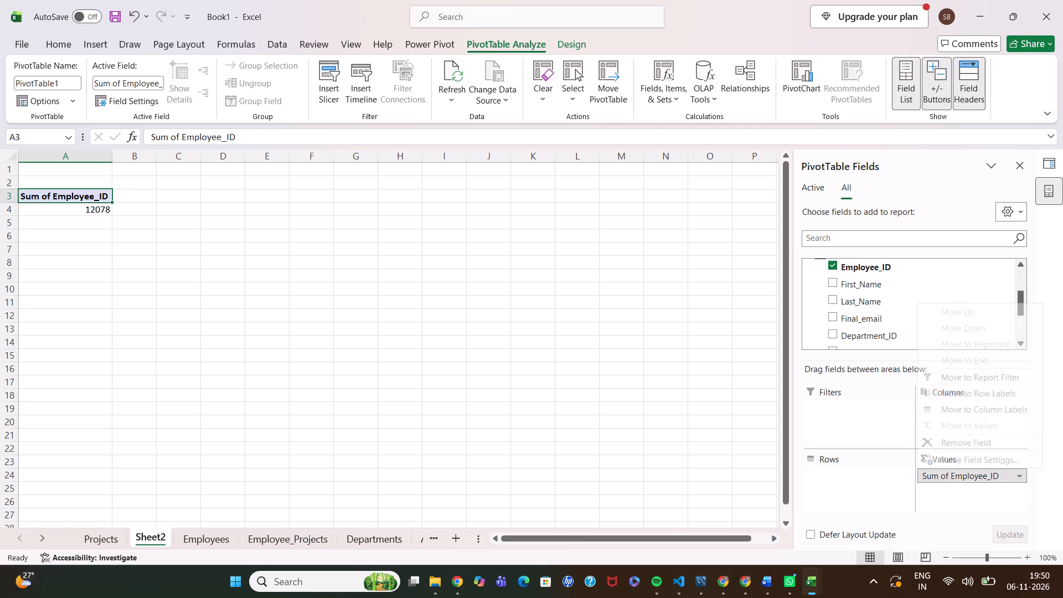
click(1006, 462)
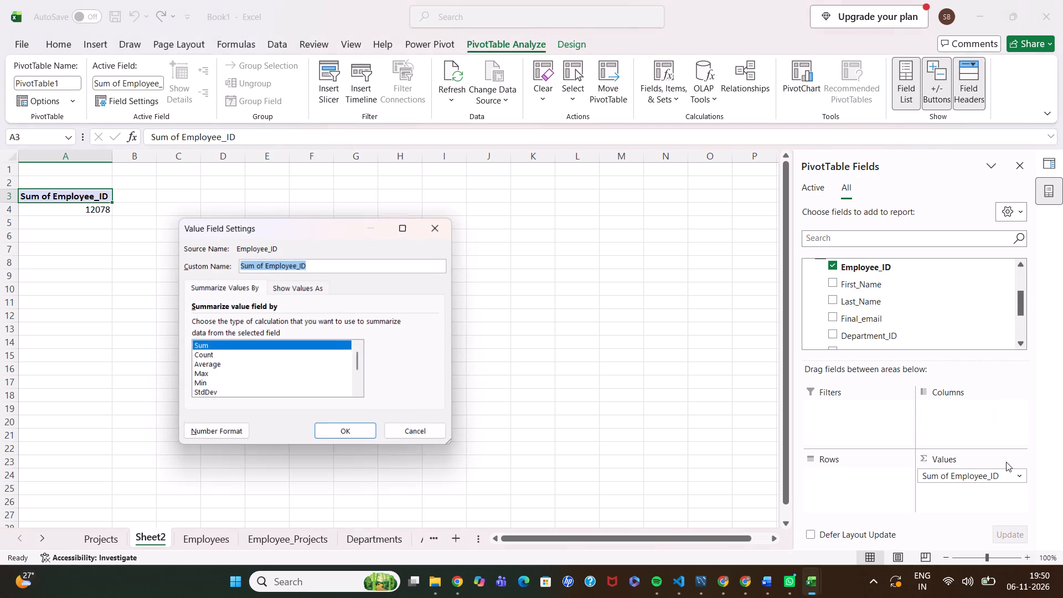
click(192, 355)
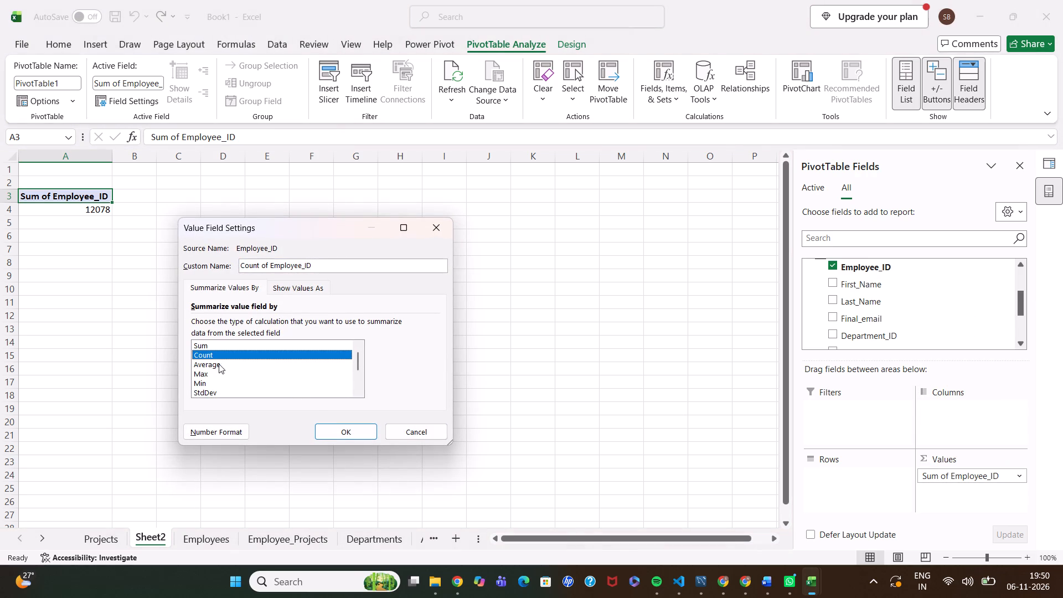
click(334, 427)
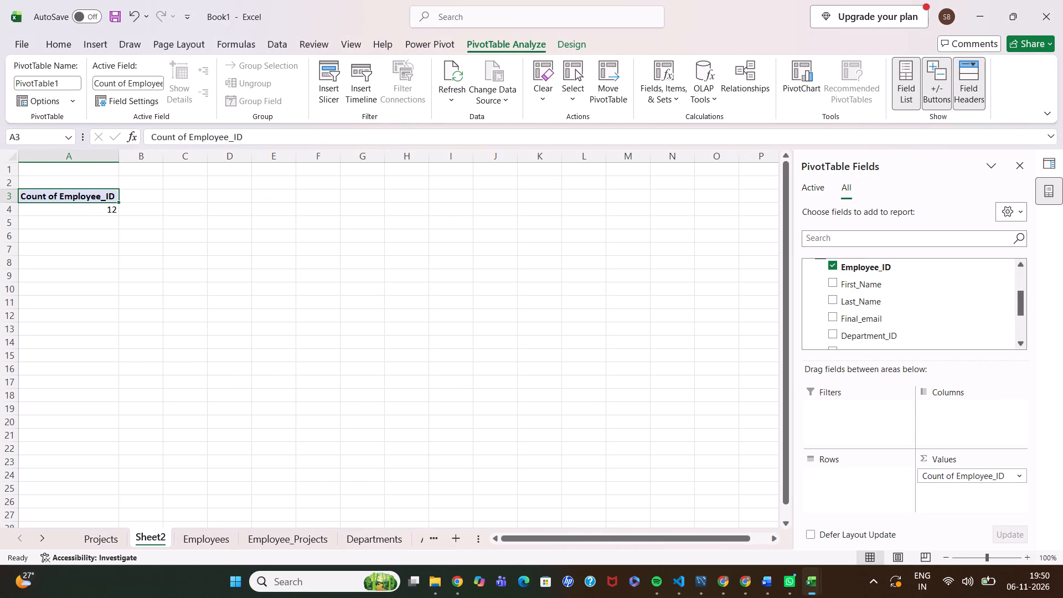
Copy the Count of Employee_ID PivotTable to cell A9 and remove the value field from the copy, leaving it blank.
click(42, 195)
click(32, 197)
click(34, 201)
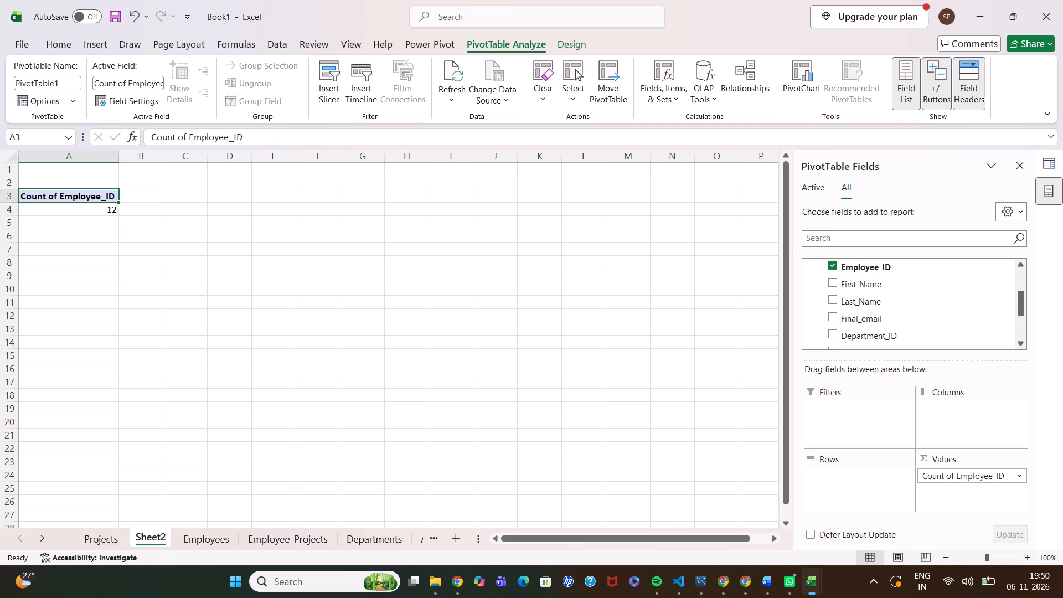
click(44, 207)
drag(25, 194, 51, 216)
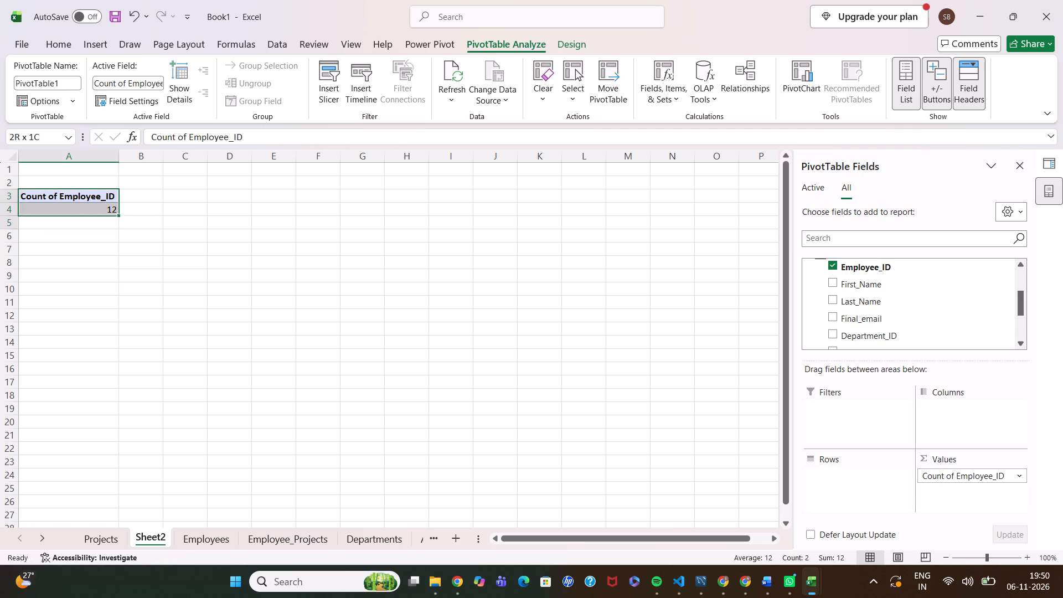
drag(51, 216, 51, 210)
key(ctrl+c)
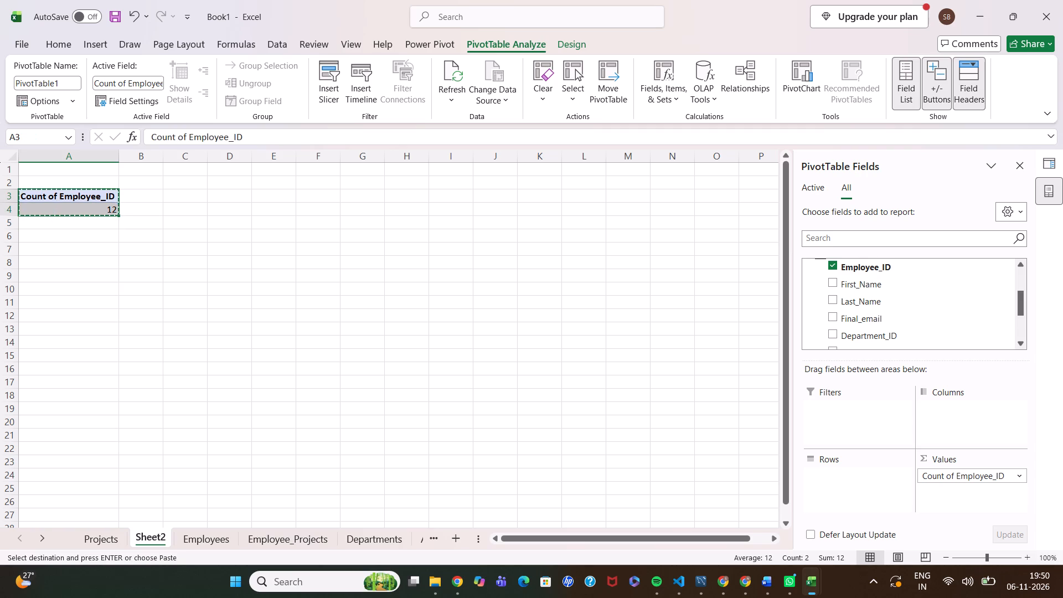
click(66, 276)
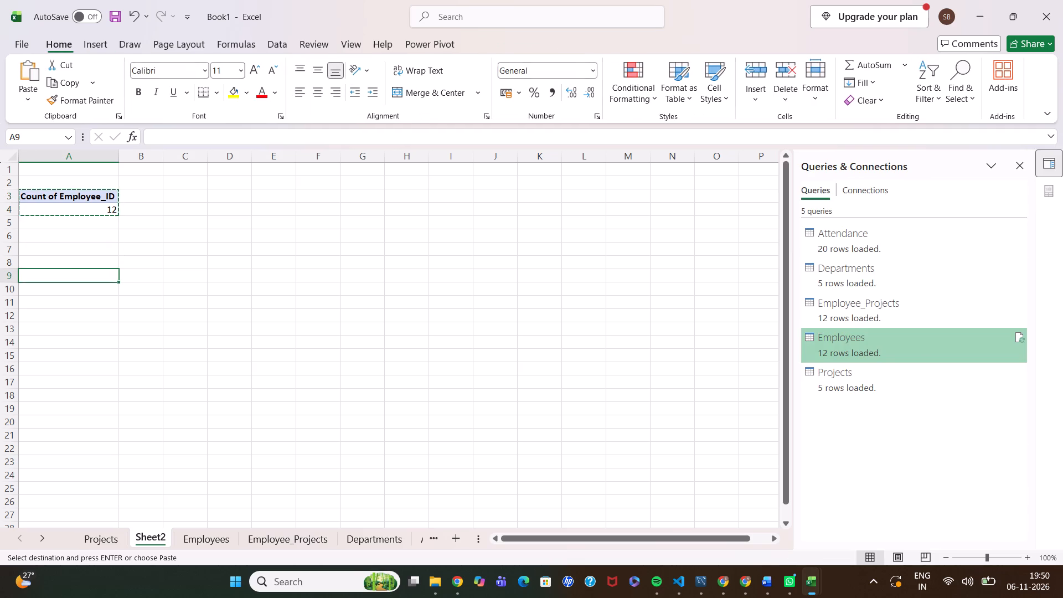
key(ctrl+v)
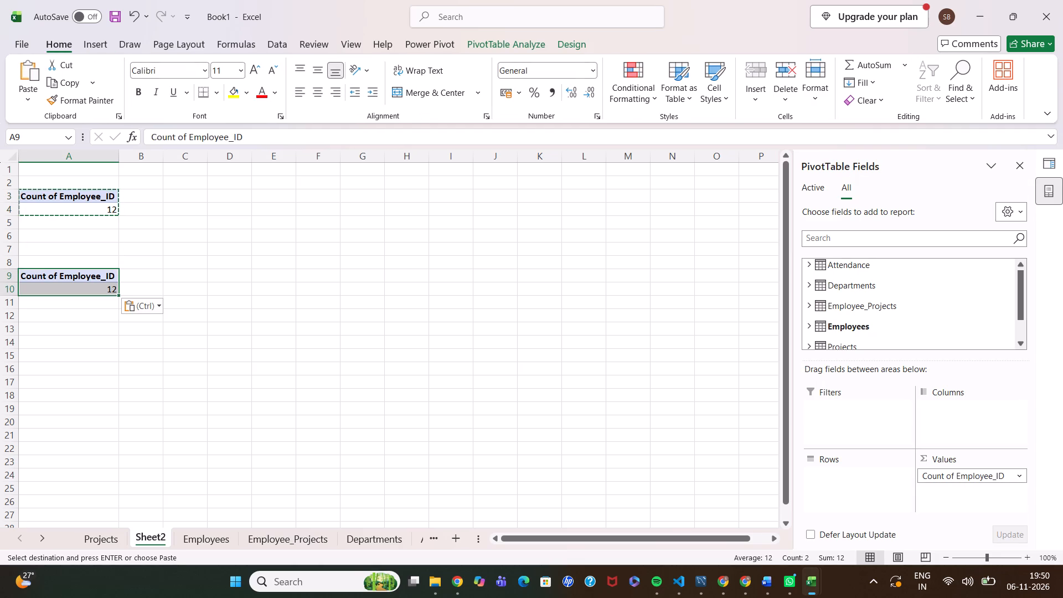
drag(956, 476, 740, 434)
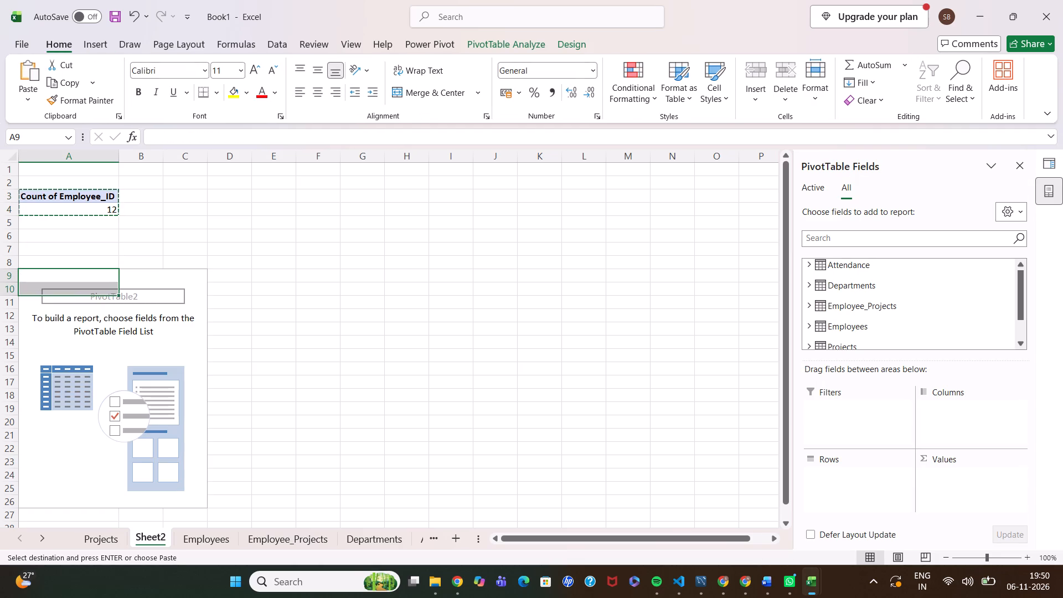
click(193, 231)
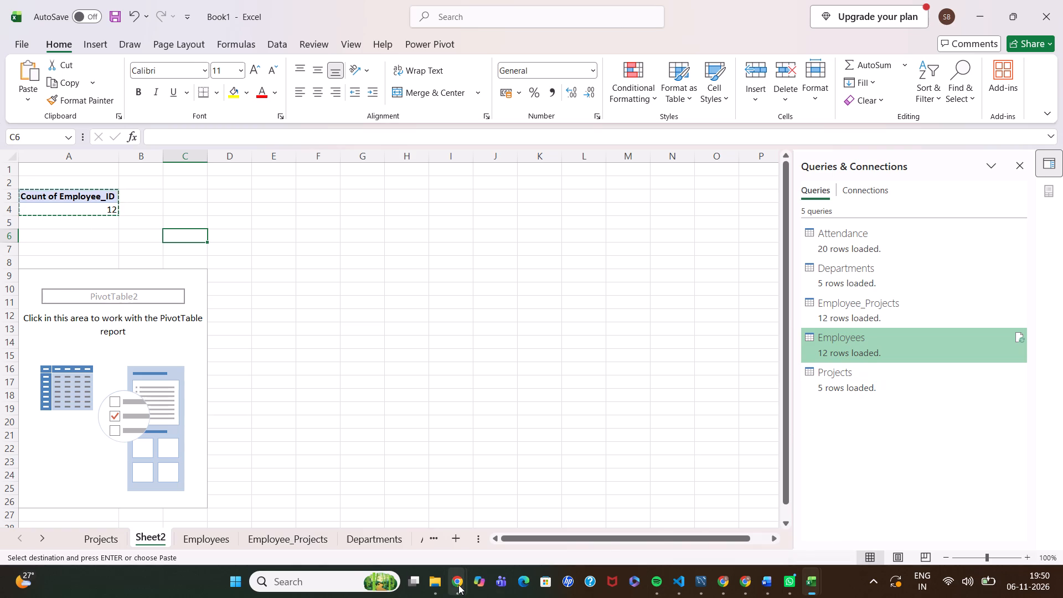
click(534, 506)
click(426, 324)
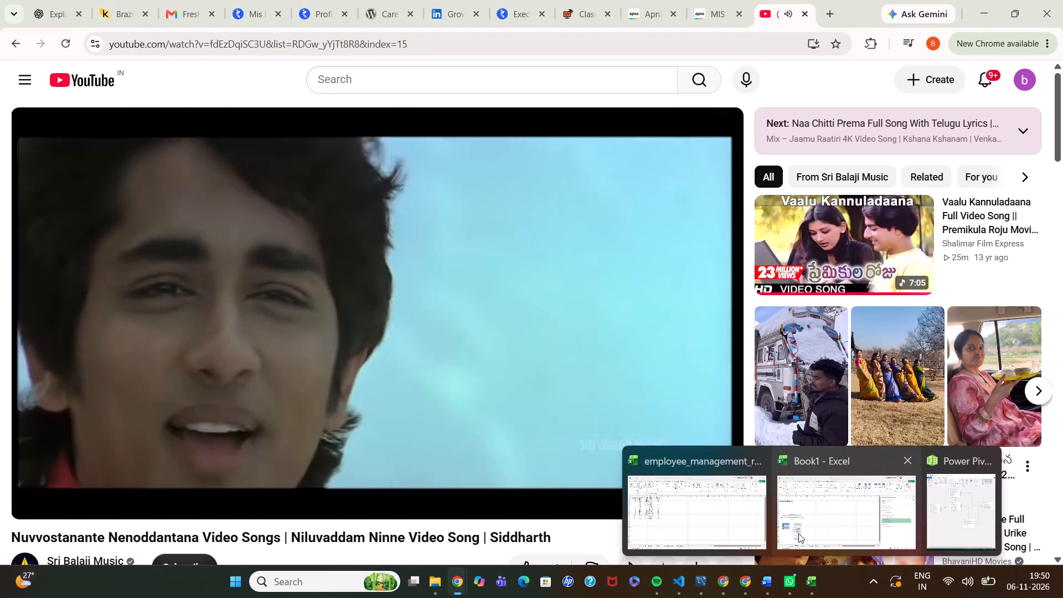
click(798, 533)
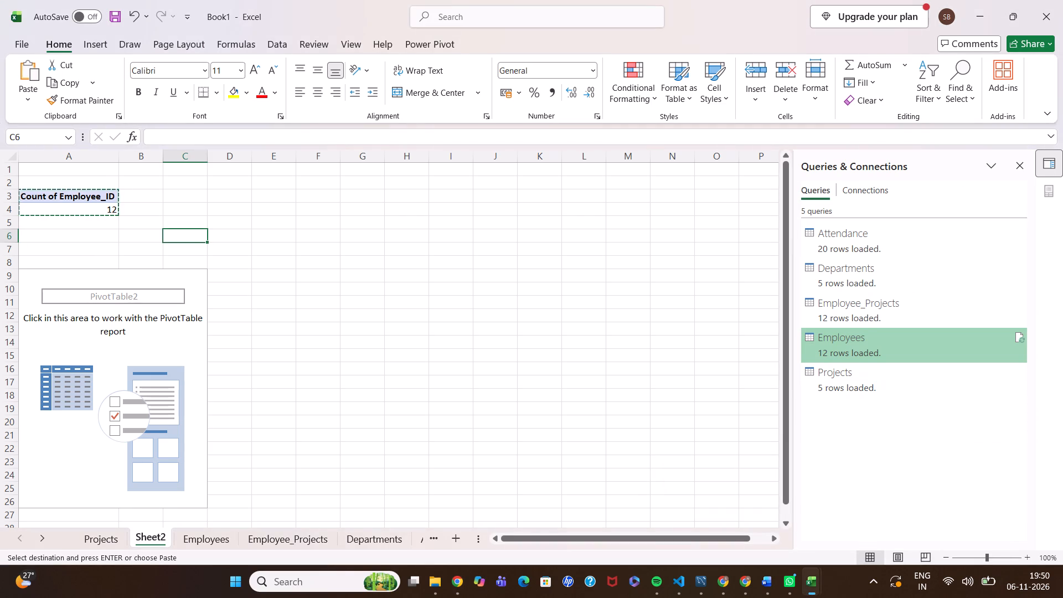
Paste another copy of the PivotTable at cell E3 and remove its Count of Employee_ID field.
click(113, 339)
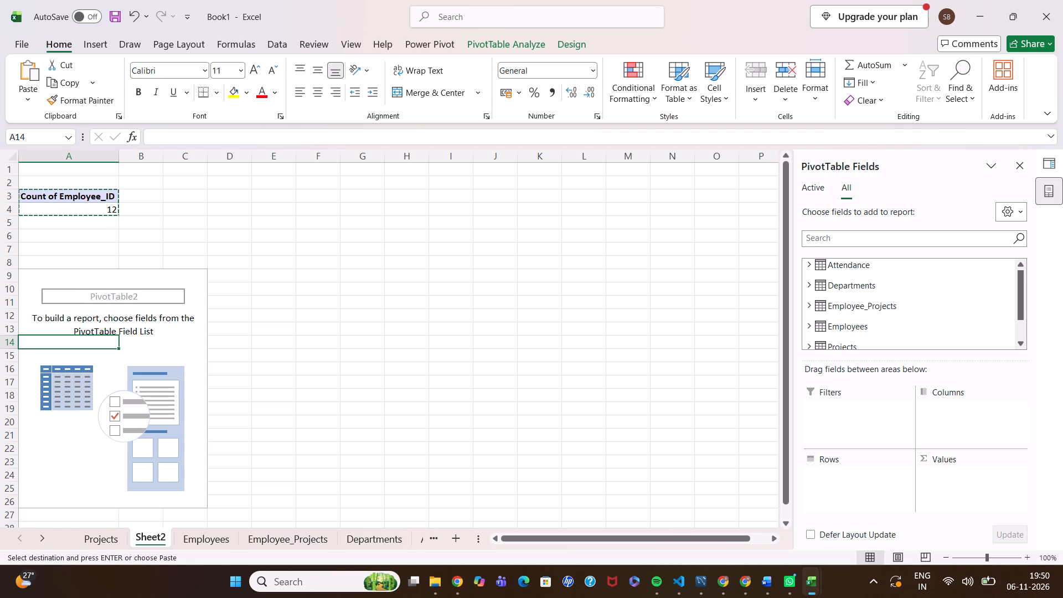
scroll(177, 326, up, 1)
click(269, 202)
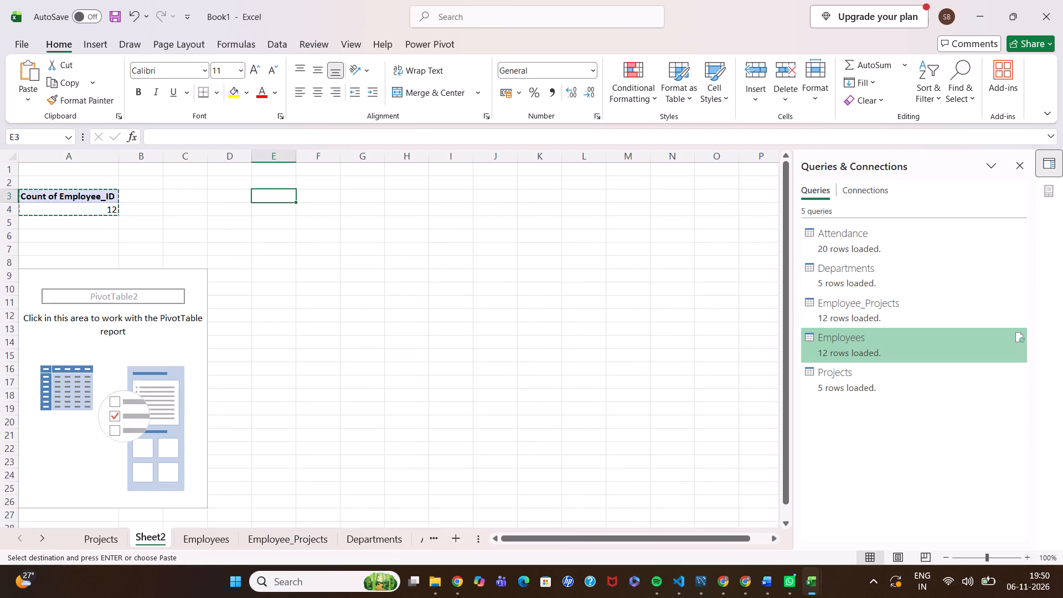
key(ctrl+v)
click(281, 200)
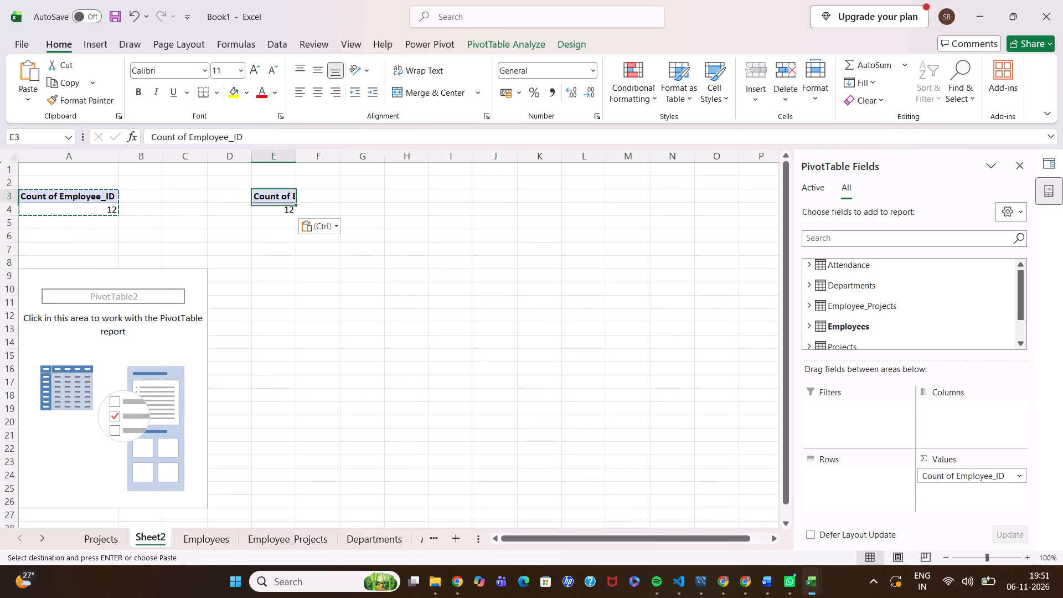
drag(956, 481, 698, 449)
Paste a further copy of the PivotTable at cell J3 and remove its Count of Employee_ID field.
scroll(388, 262, up, 1)
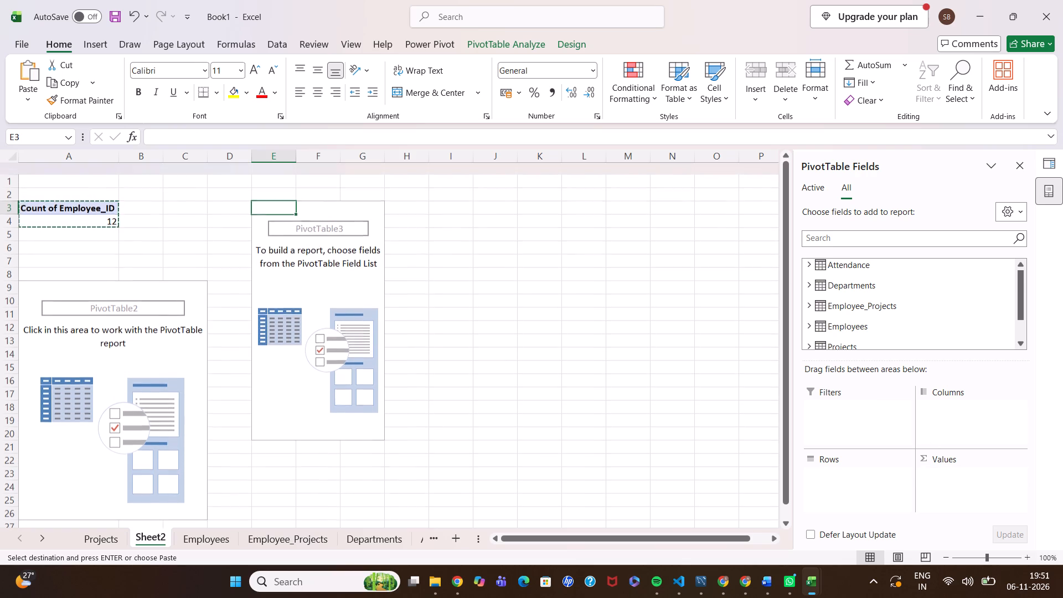
click(487, 193)
key(ctrl+v)
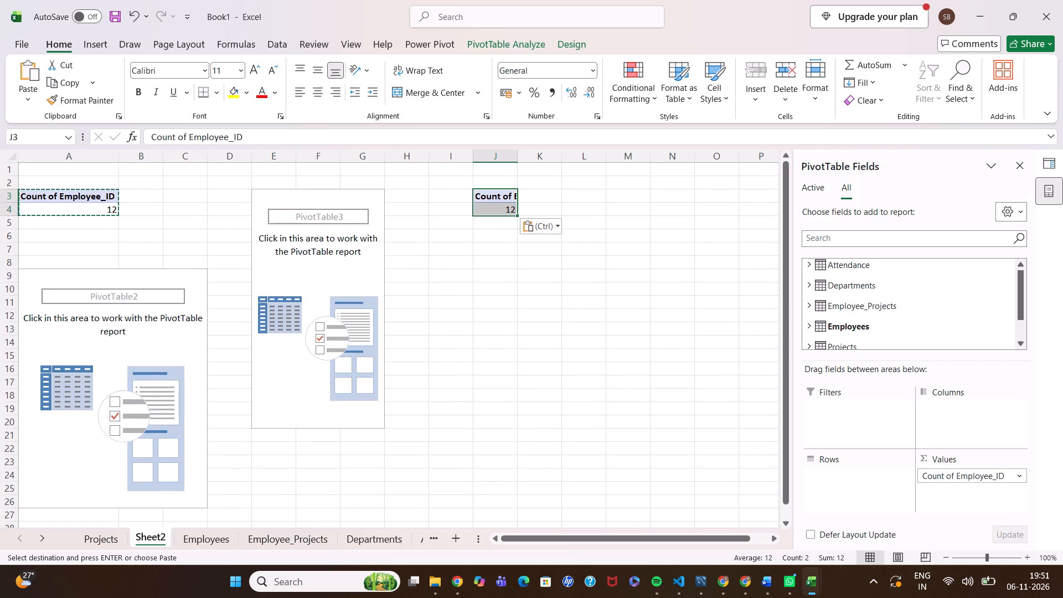
drag(960, 473, 618, 403)
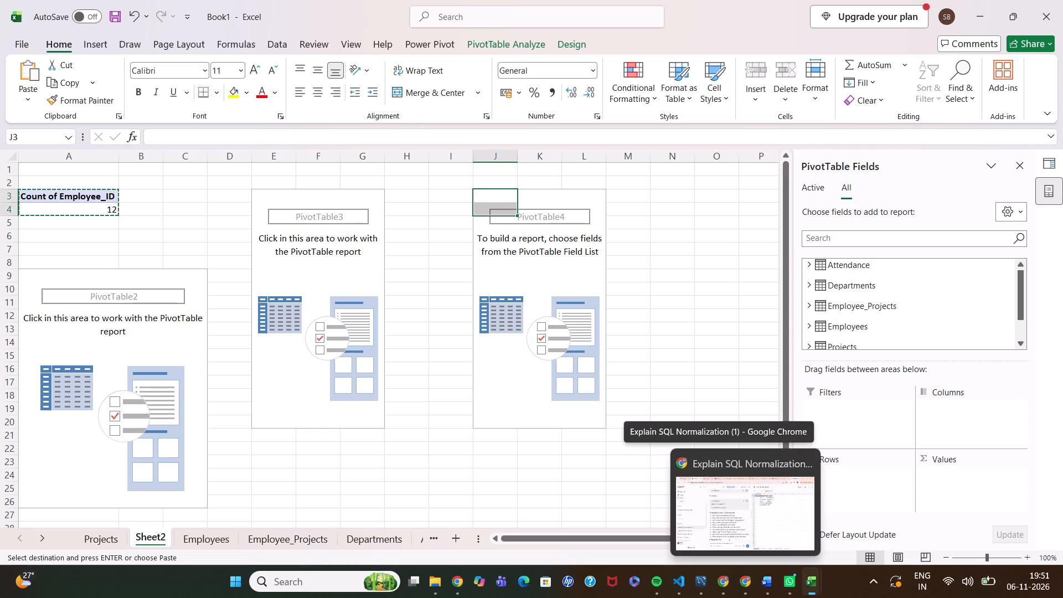
Add Department_Name from the Departments table to the rows of the blank PivotTable at J3.
click(807, 287)
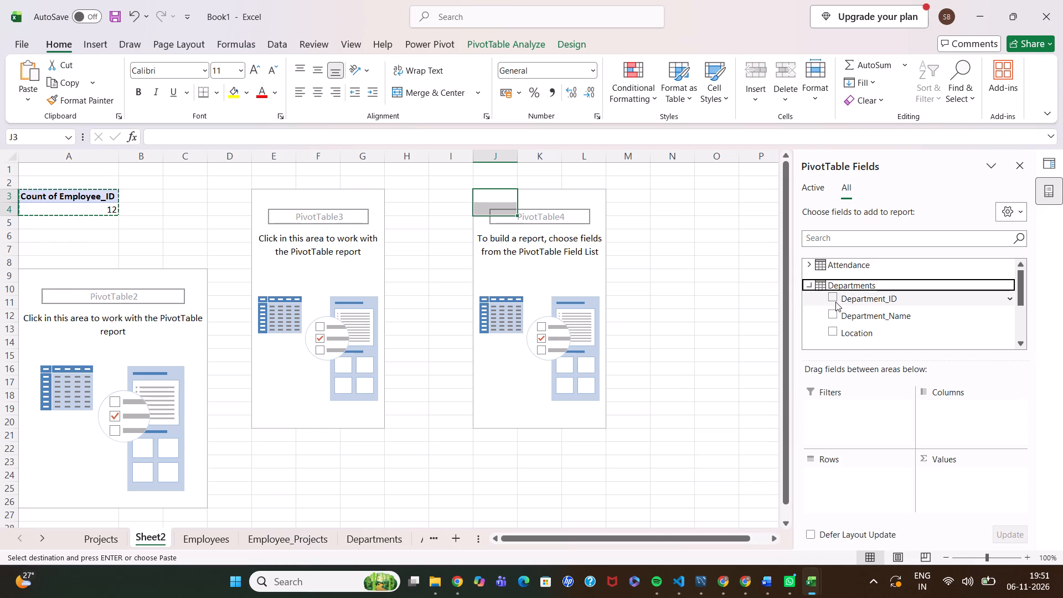
drag(830, 313, 830, 363)
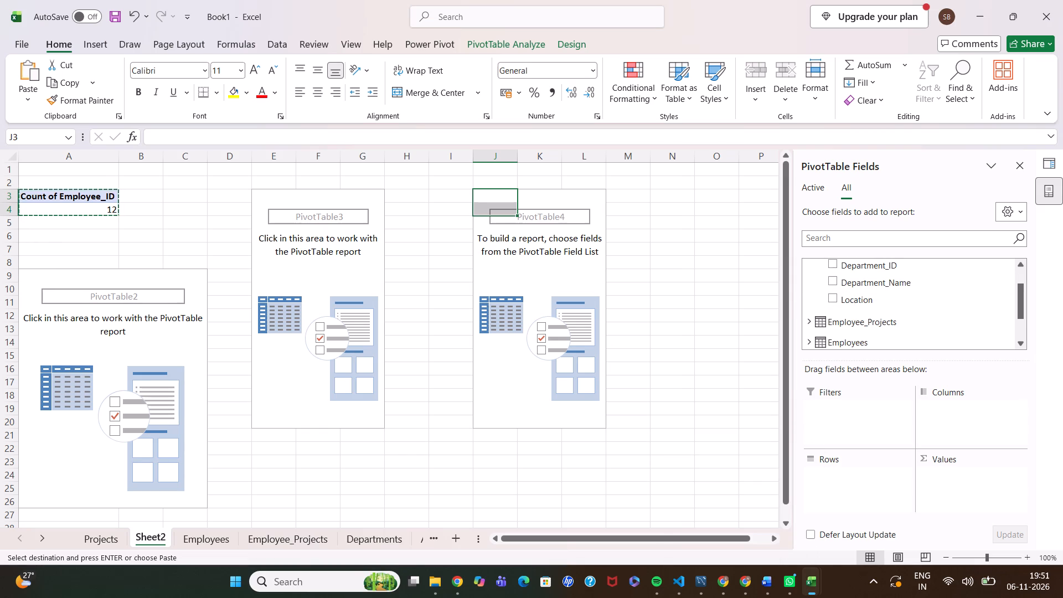
drag(830, 363, 820, 470)
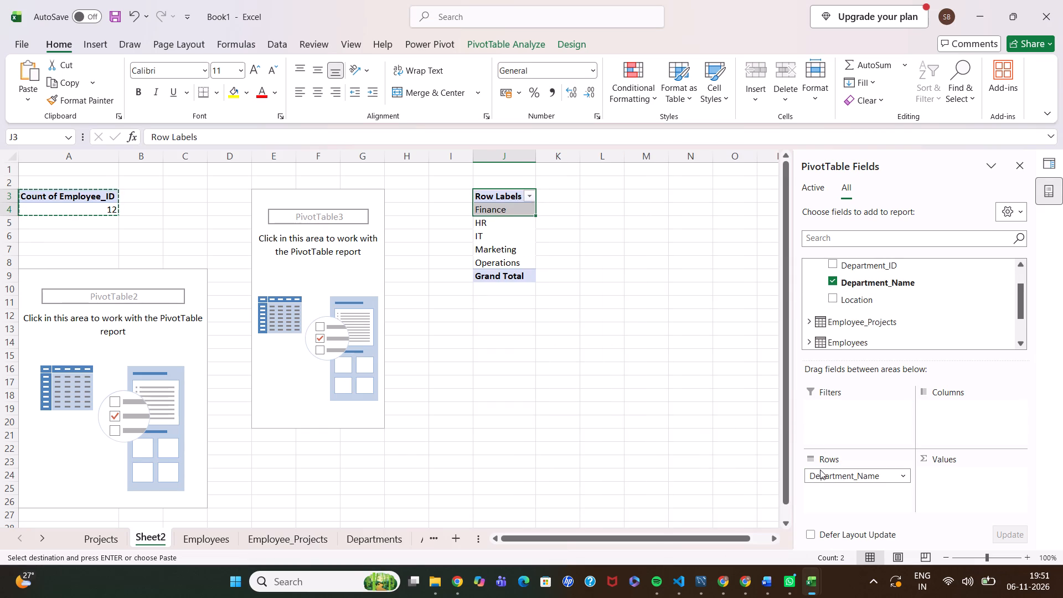
Add Employee_ID from the Employee_Projects table to the values of the department PivotTable at J3, summarized by Count.
click(808, 322)
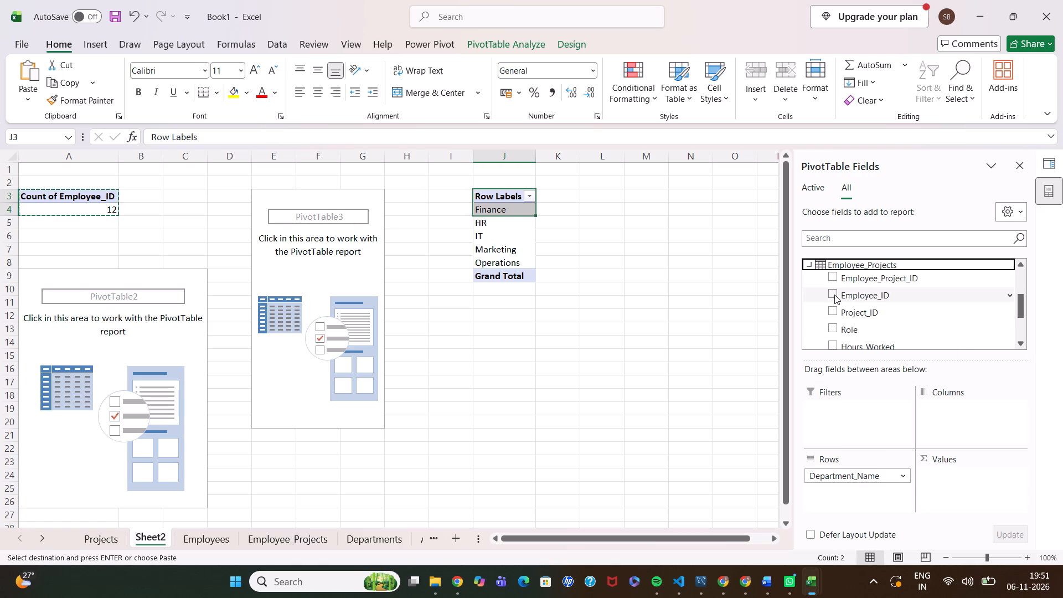
drag(833, 294, 959, 474)
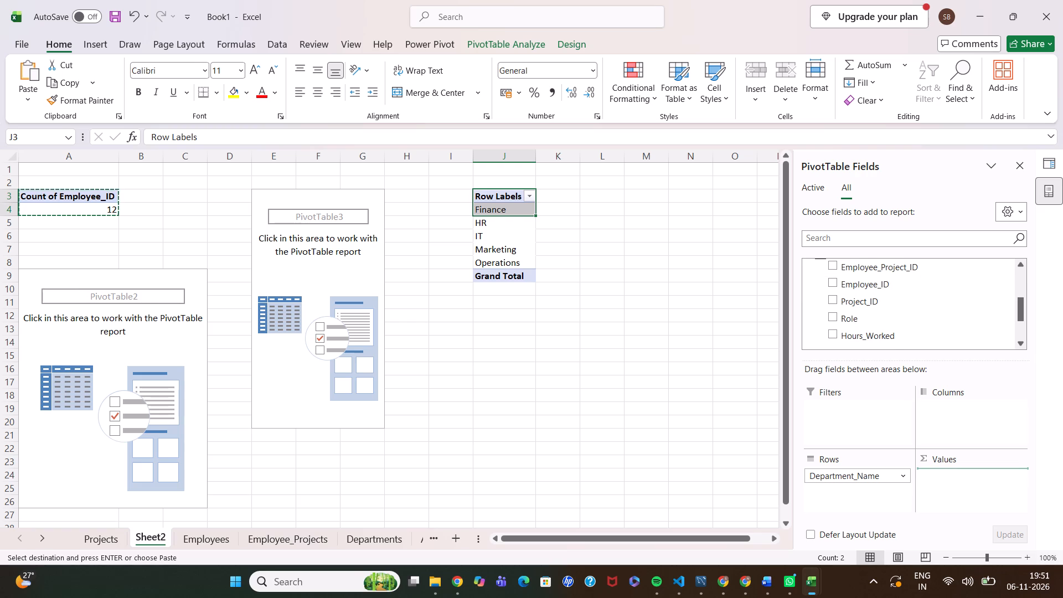
drag(959, 474, 959, 483)
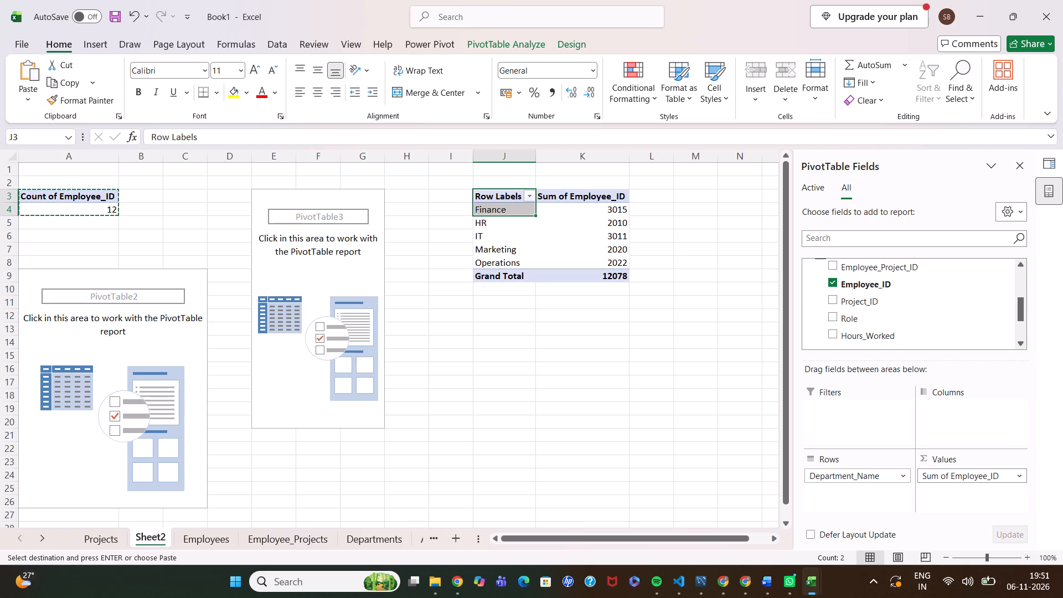
click(1019, 480)
click(1002, 465)
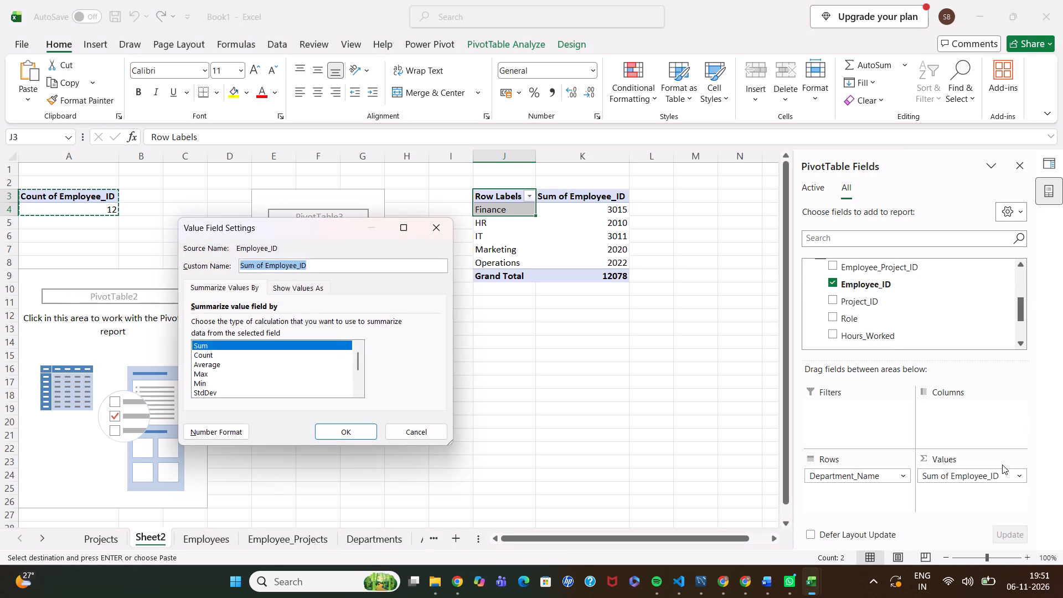
click(216, 357)
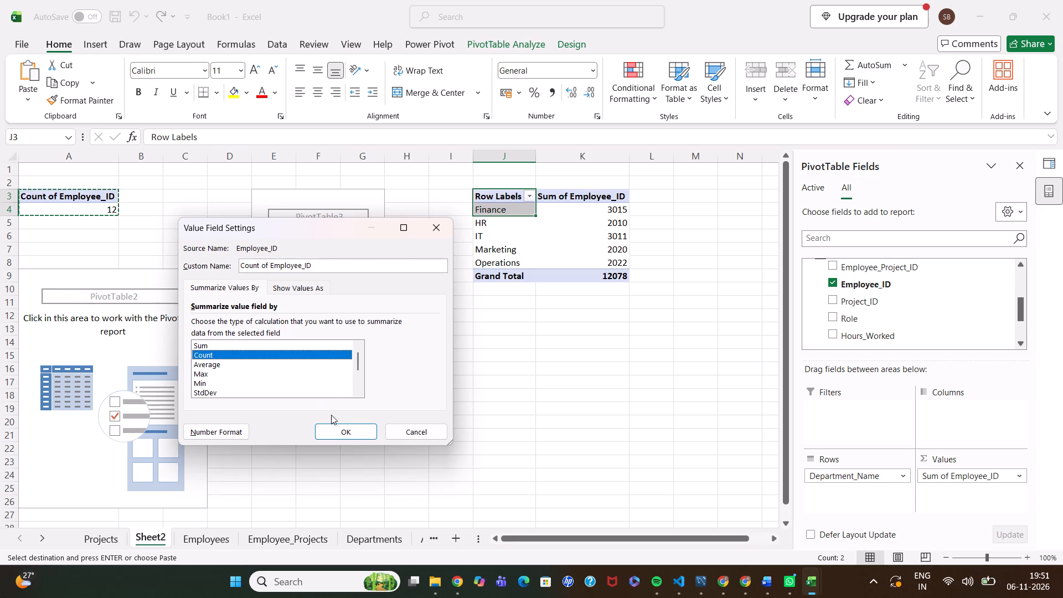
click(340, 430)
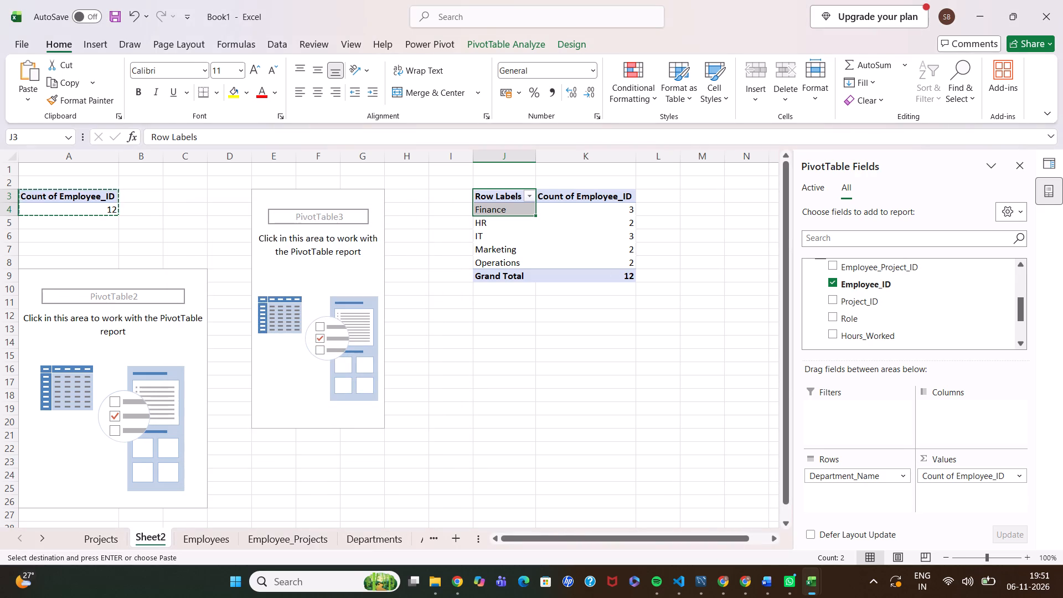
Add Department_Name from the Departments table to the rows of the blank PivotTable at E3.
click(321, 205)
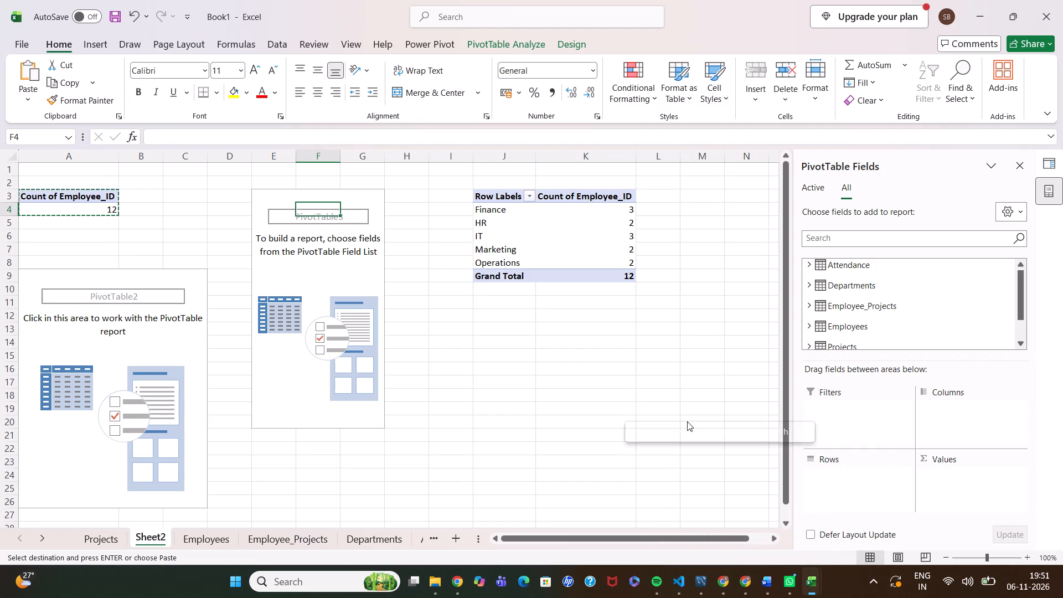
click(810, 283)
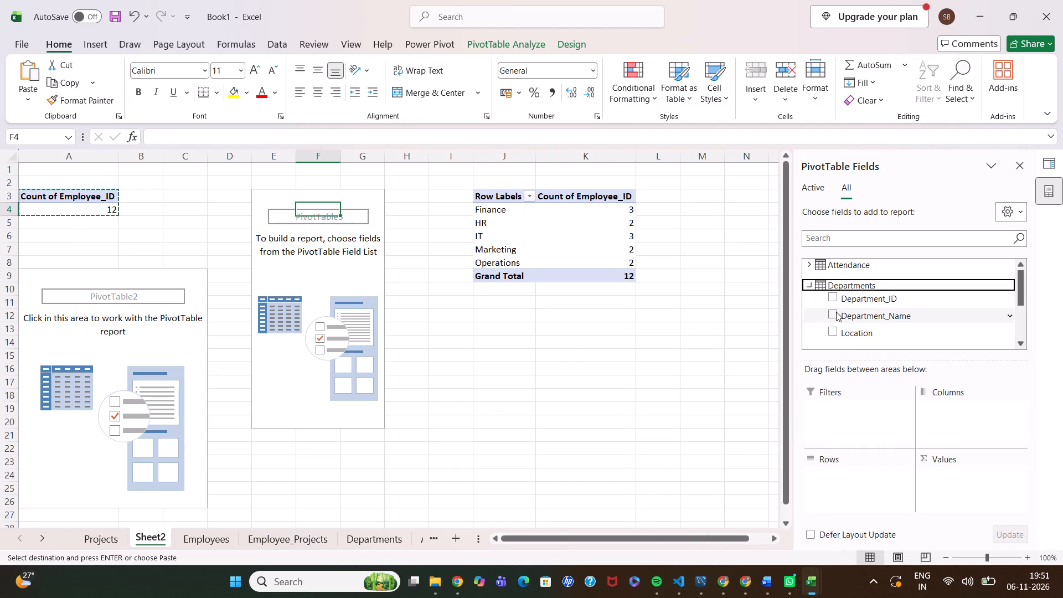
drag(836, 312, 825, 477)
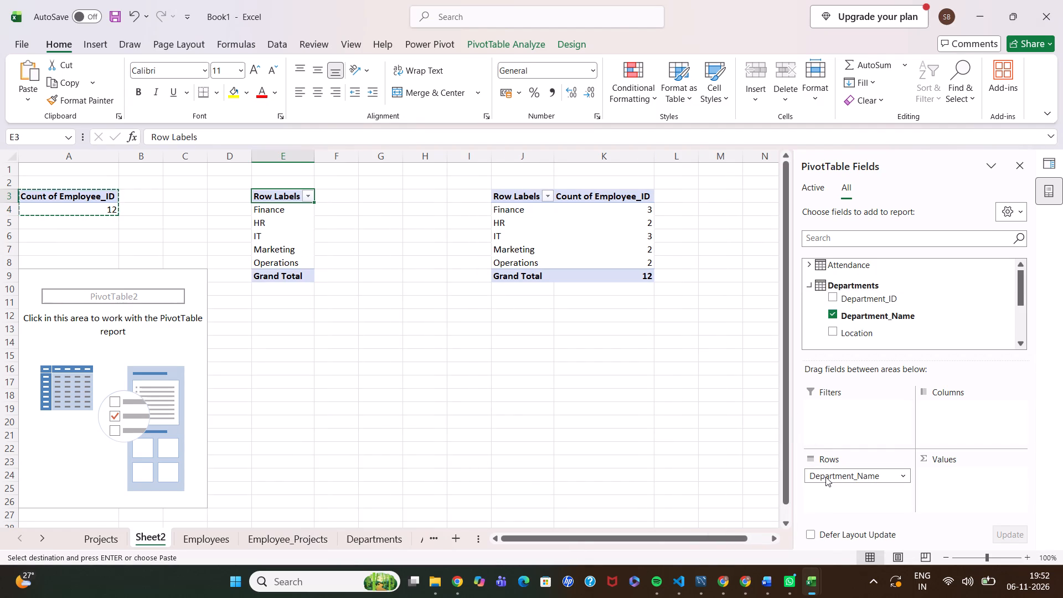
Add Salary from the Employees table to the values of the PivotTable at E3, summarized by Average.
click(809, 287)
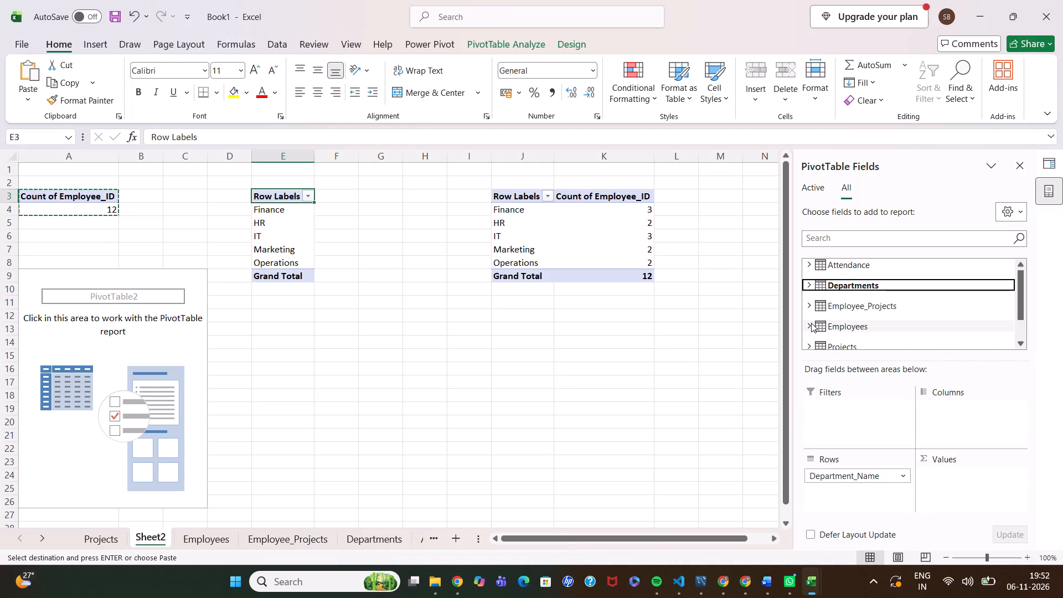
click(811, 323)
scroll(811, 323, down, 3)
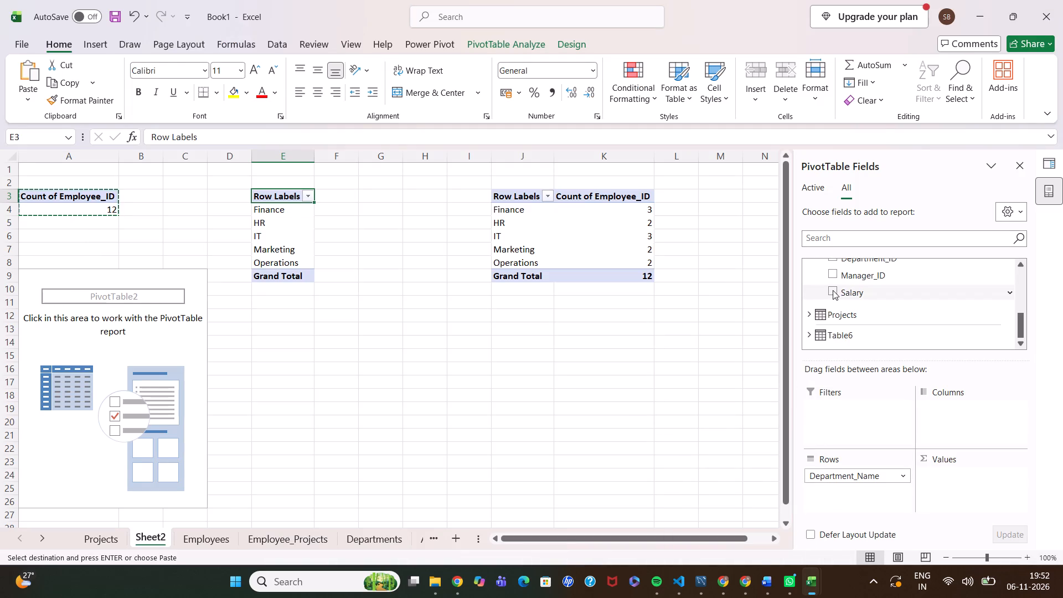
drag(833, 290, 951, 486)
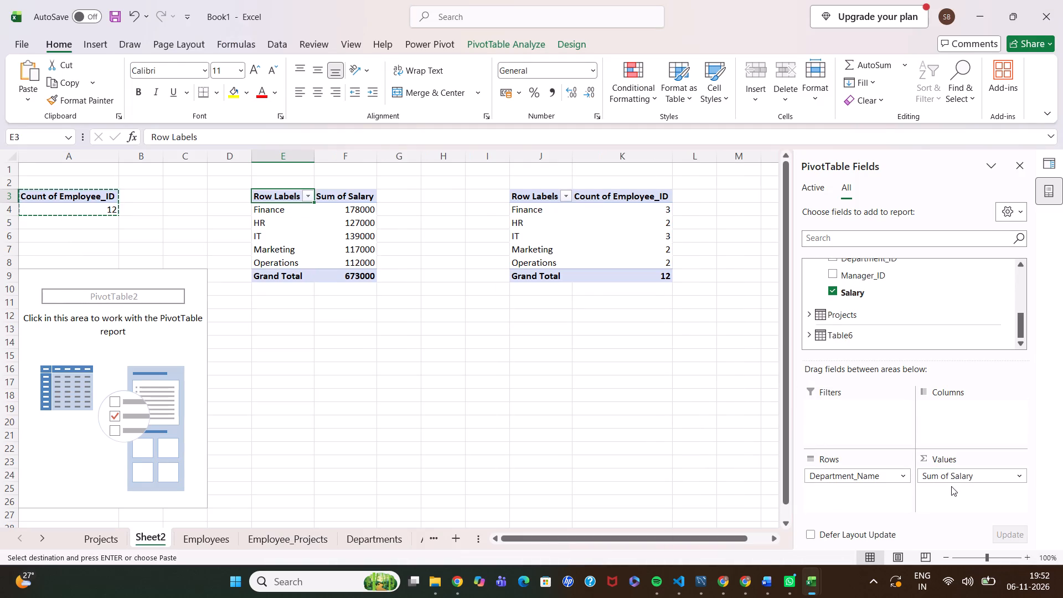
click(1020, 475)
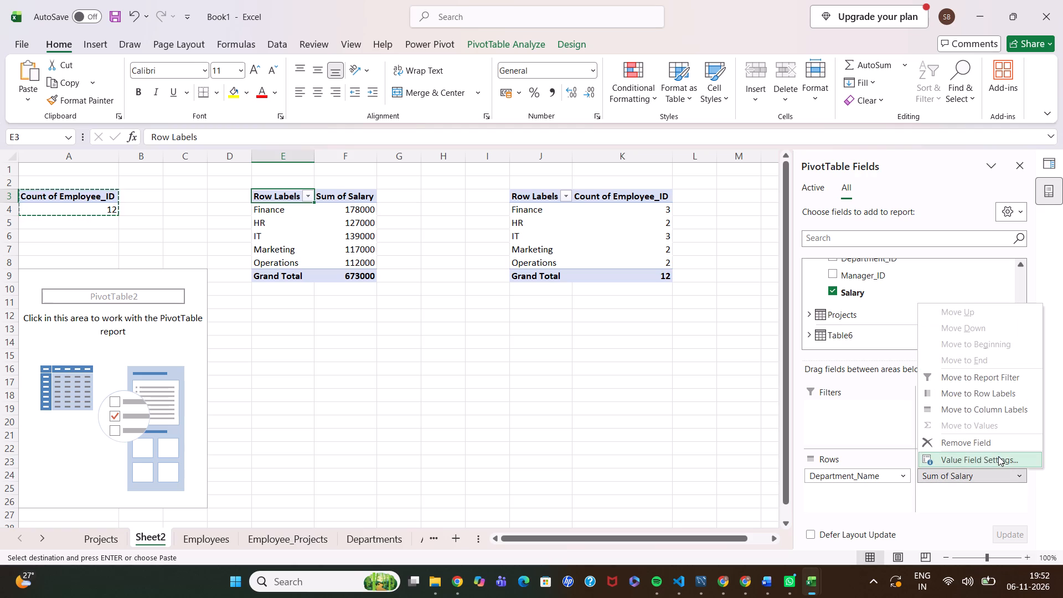
click(998, 456)
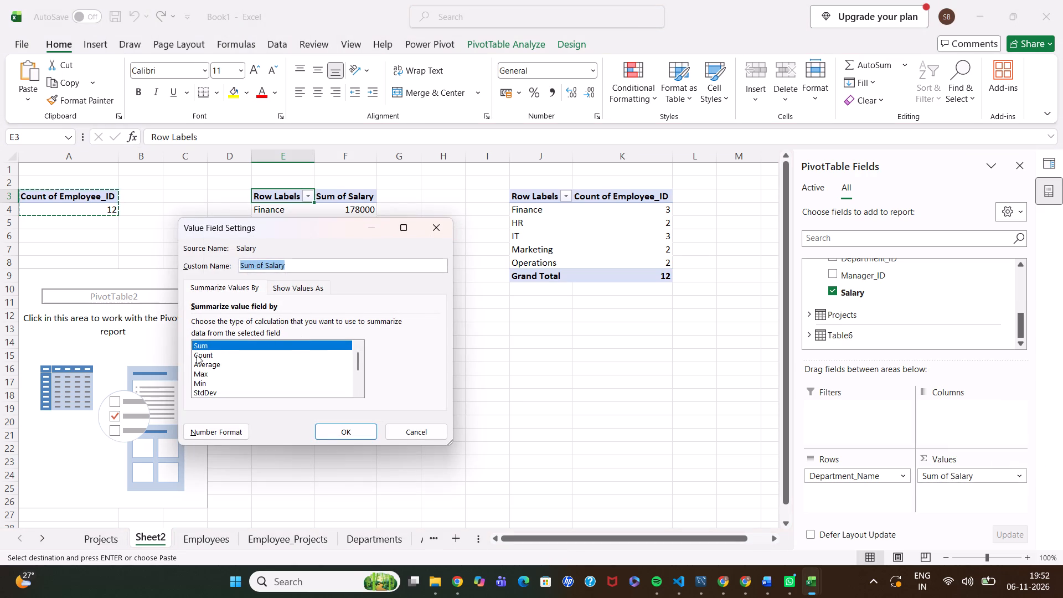
click(201, 363)
click(345, 435)
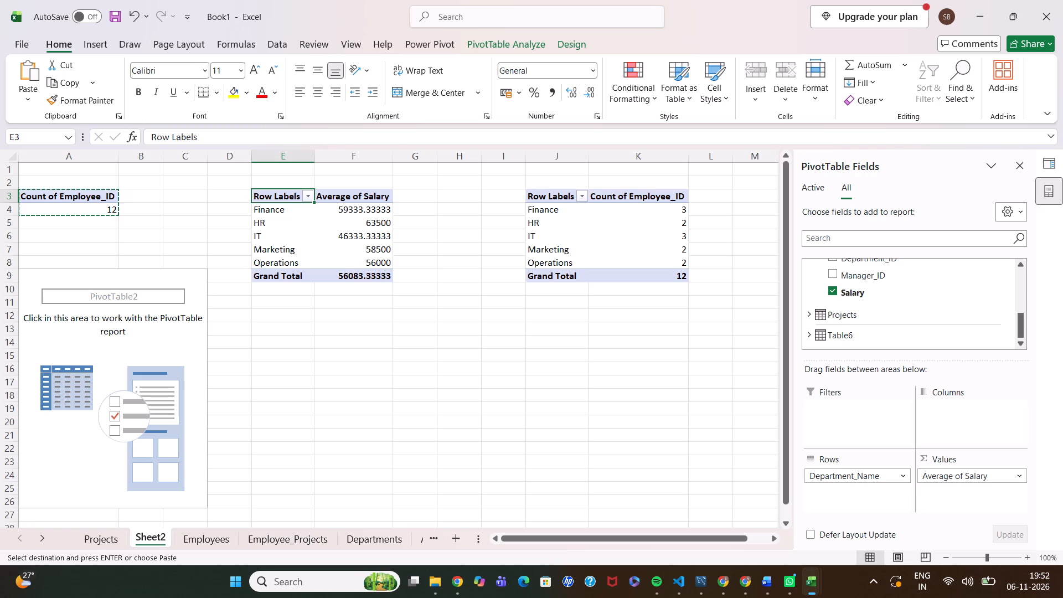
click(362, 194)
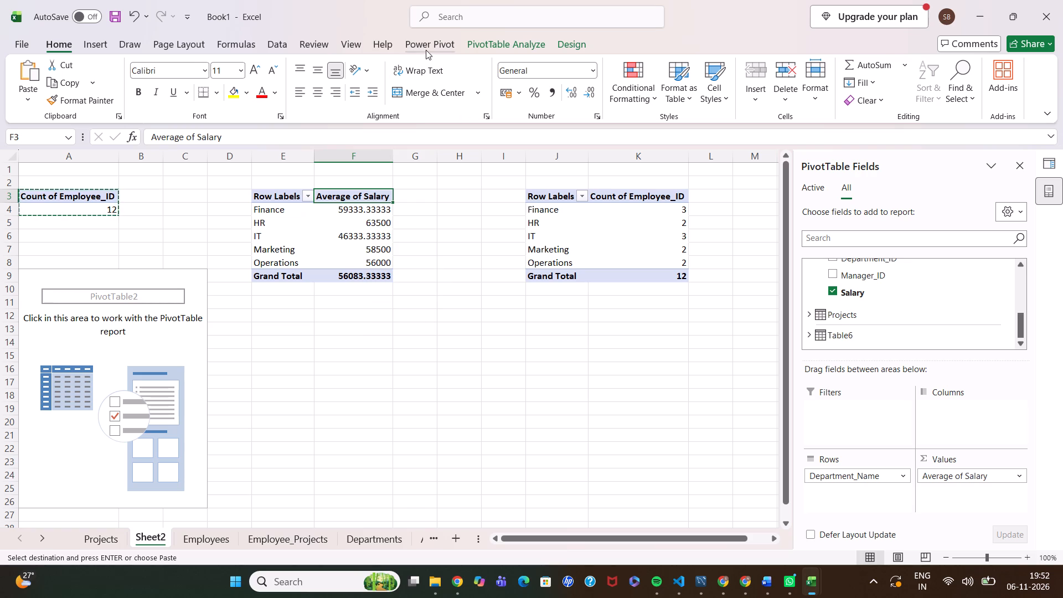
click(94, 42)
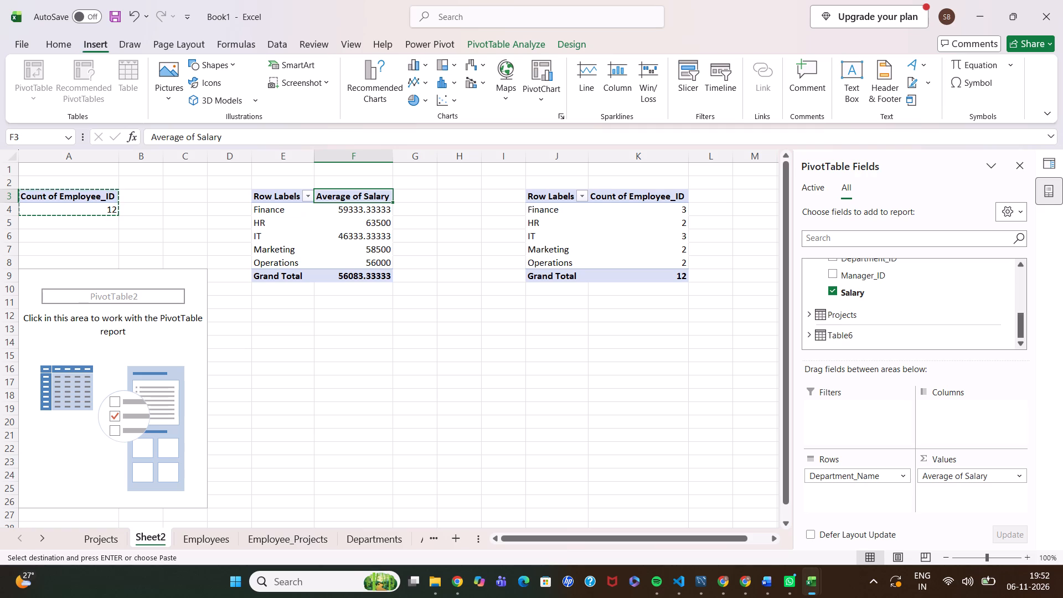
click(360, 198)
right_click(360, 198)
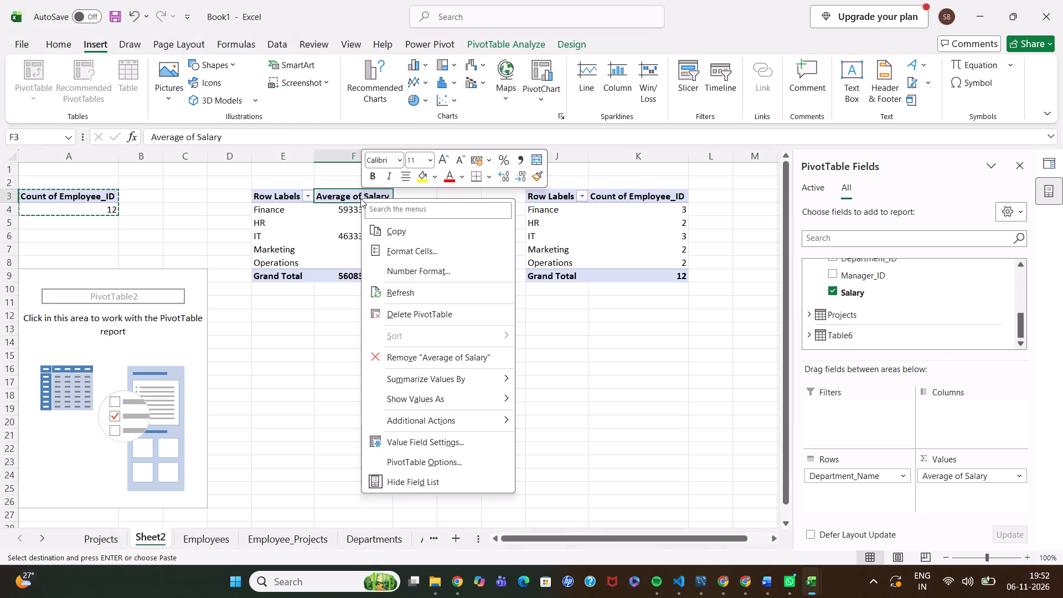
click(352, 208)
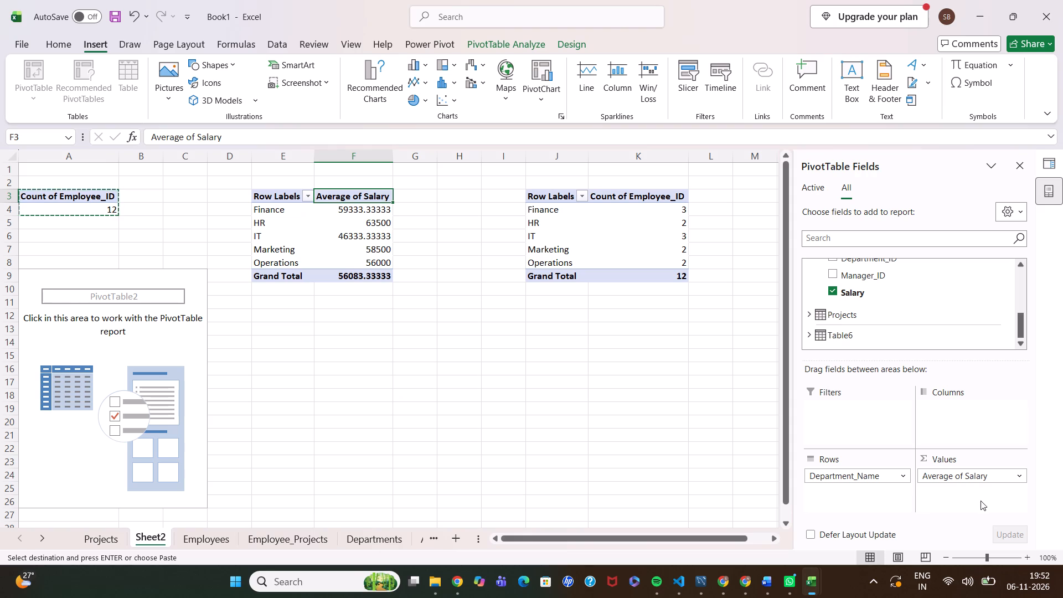
Examine the summarize-by and show-values-as options in the value field settings for Average of Salary.
click(1017, 477)
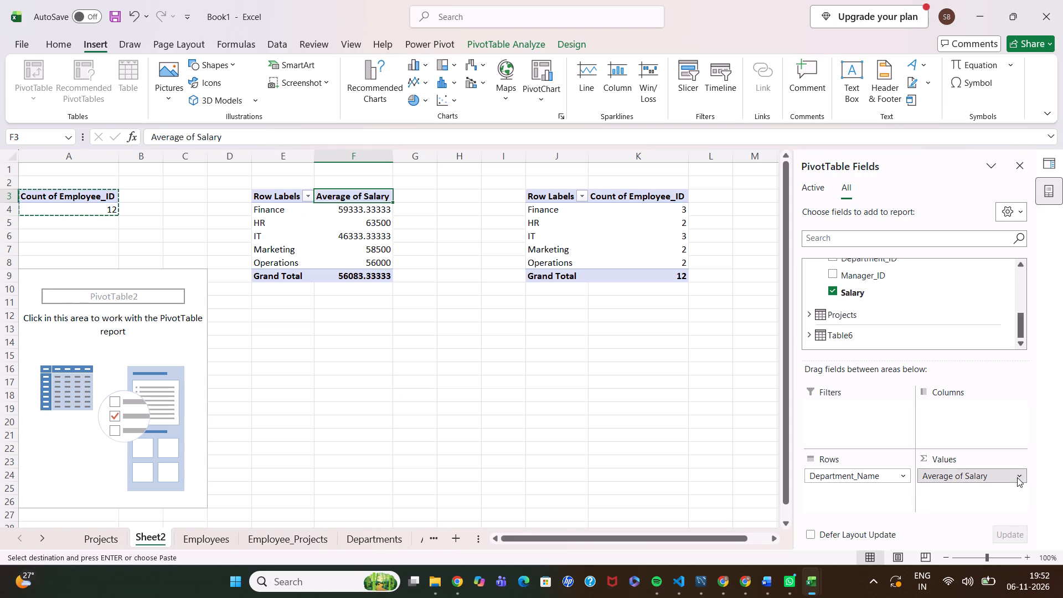
click(987, 456)
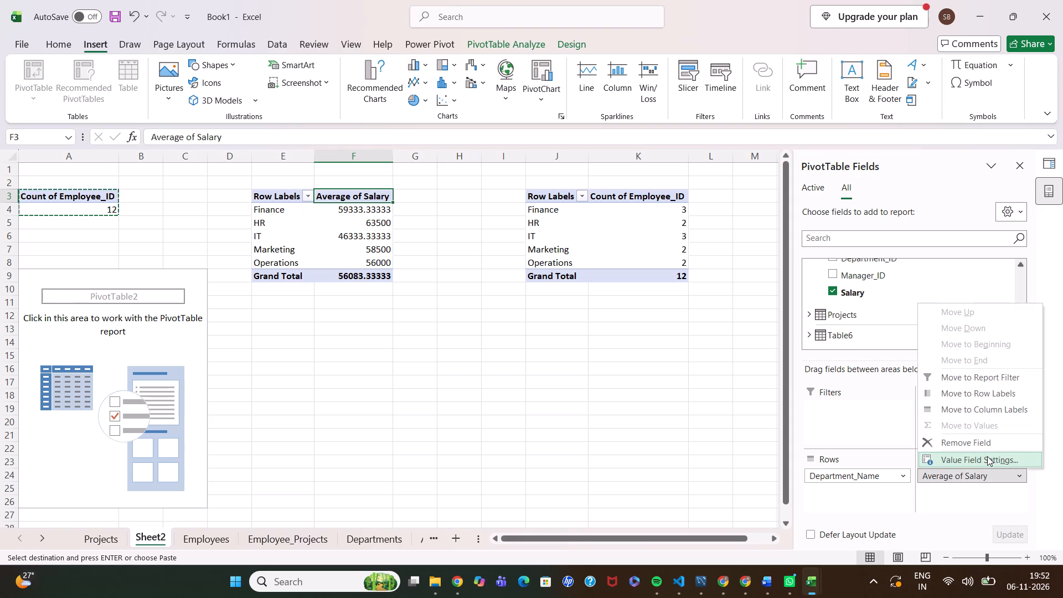
scroll(254, 369, down, 1)
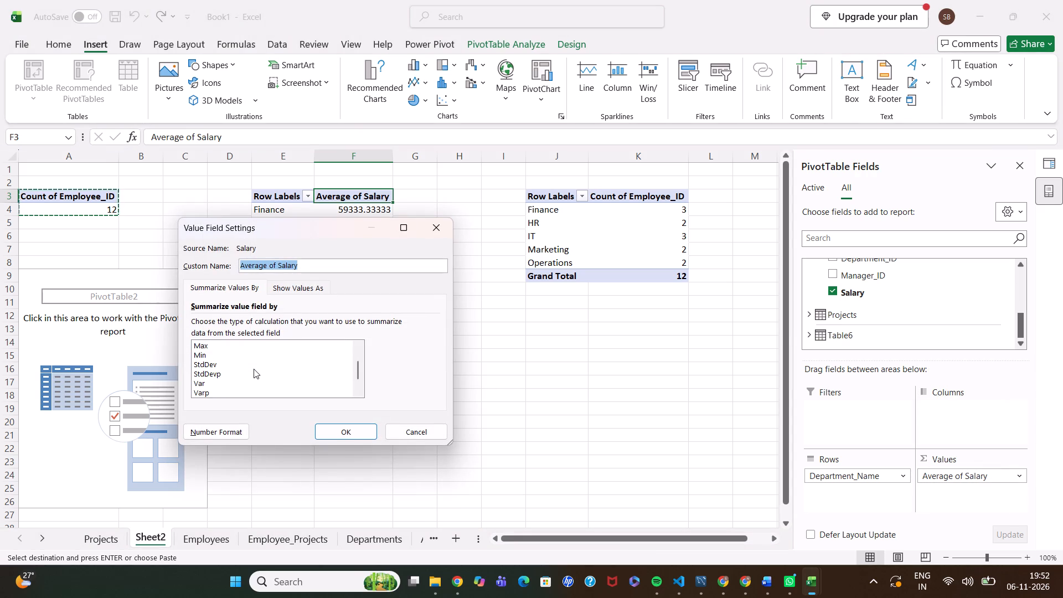
scroll(254, 369, down, 1)
click(302, 285)
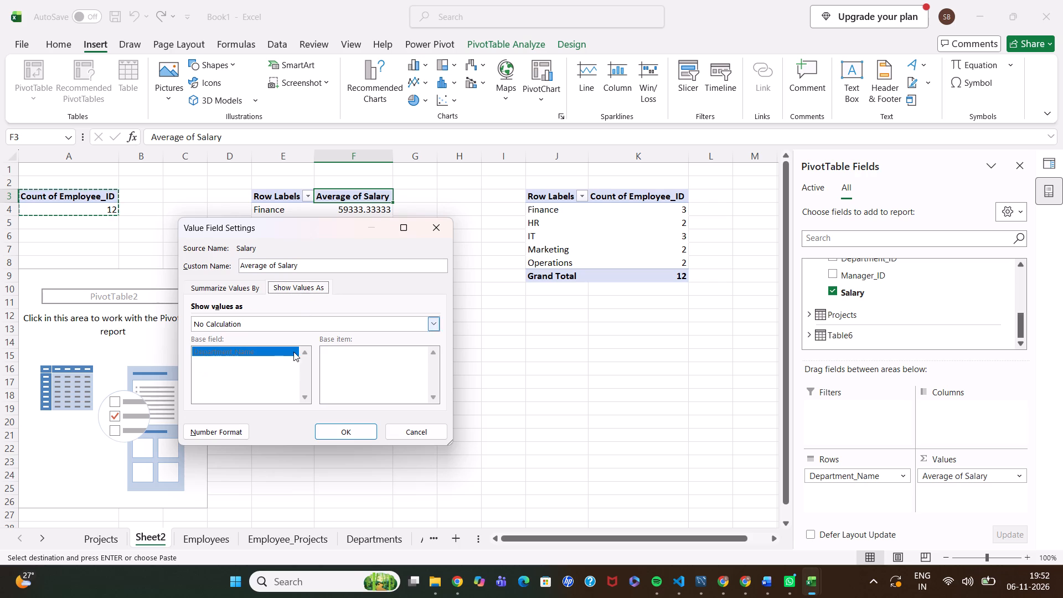
click(269, 364)
scroll(284, 365, down, 2)
scroll(284, 365, up, 2)
click(234, 283)
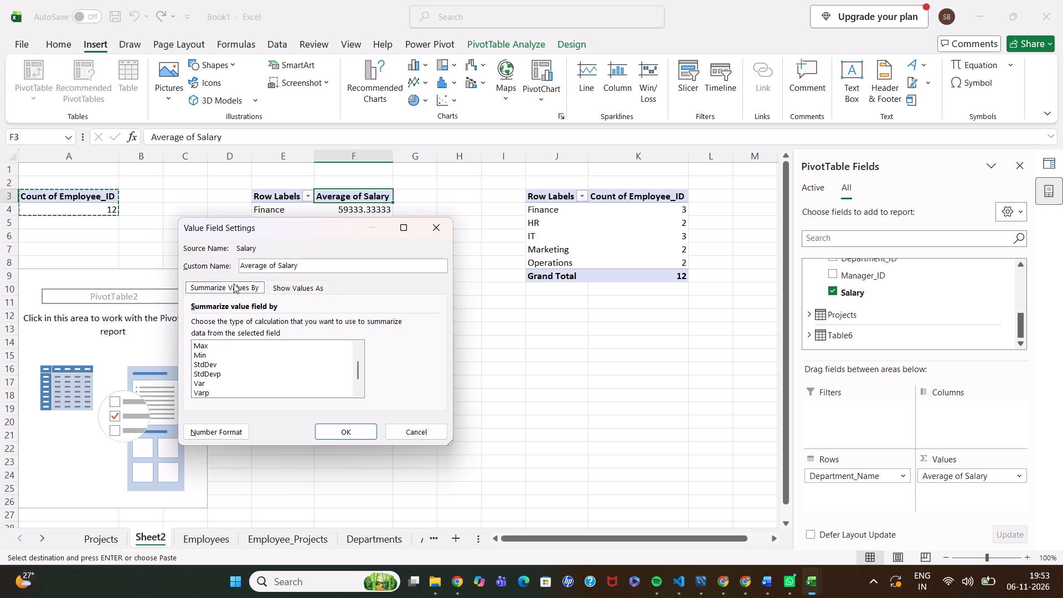
scroll(257, 384, down, 2)
scroll(257, 384, up, 4)
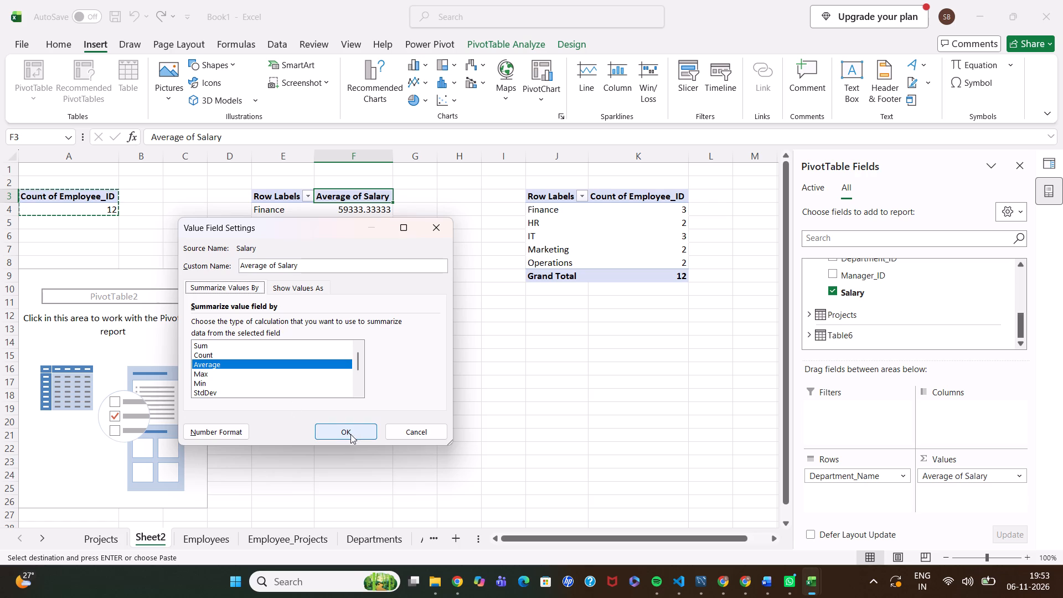
click(348, 432)
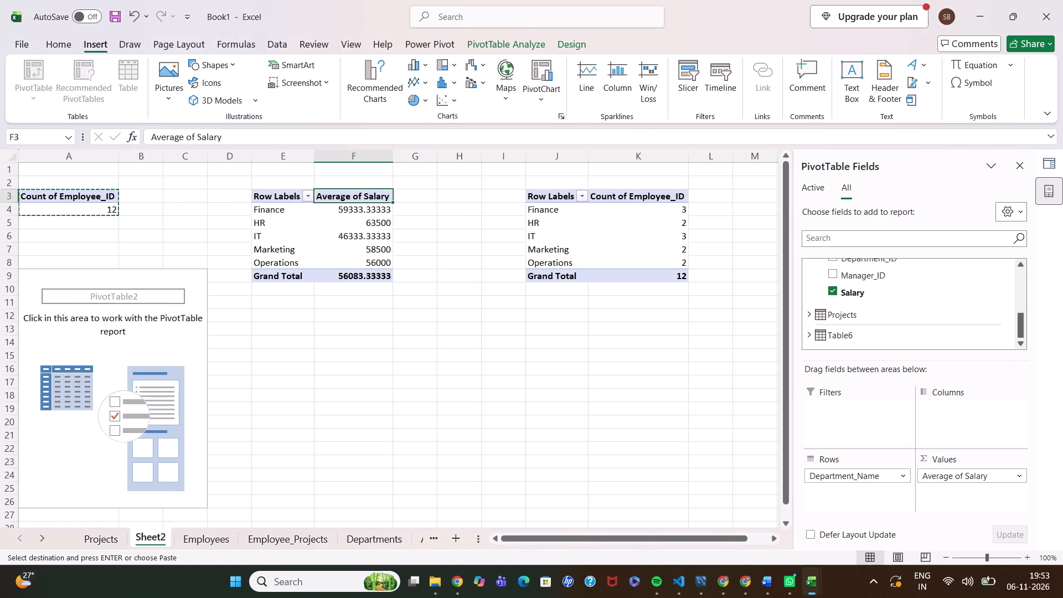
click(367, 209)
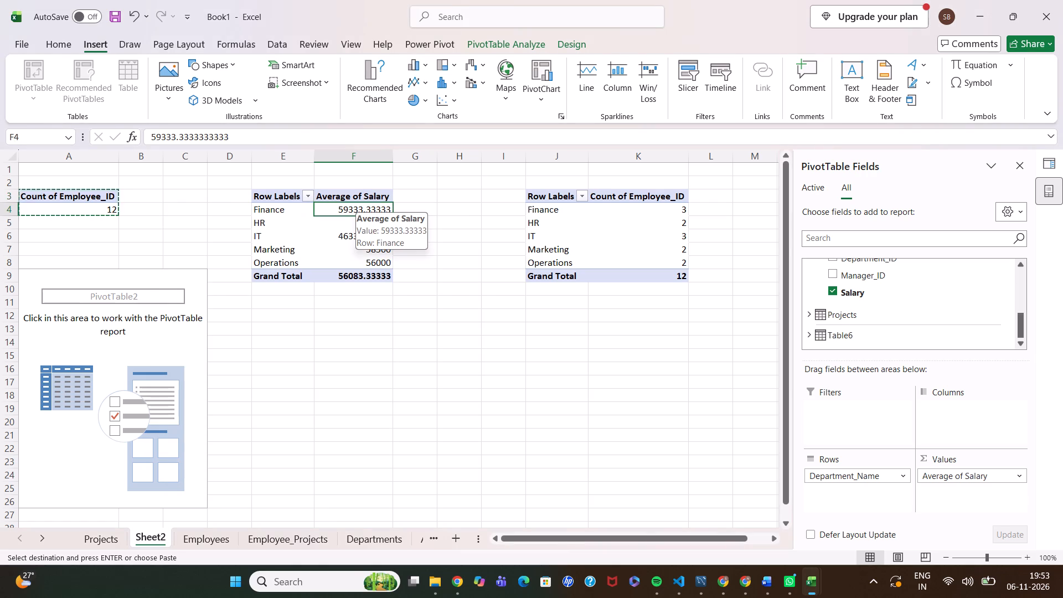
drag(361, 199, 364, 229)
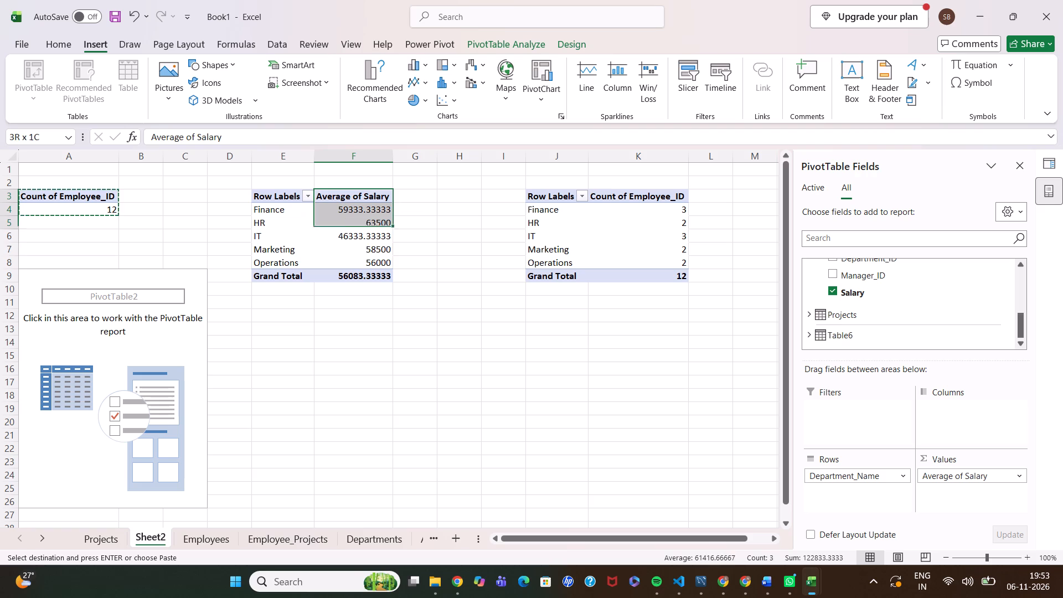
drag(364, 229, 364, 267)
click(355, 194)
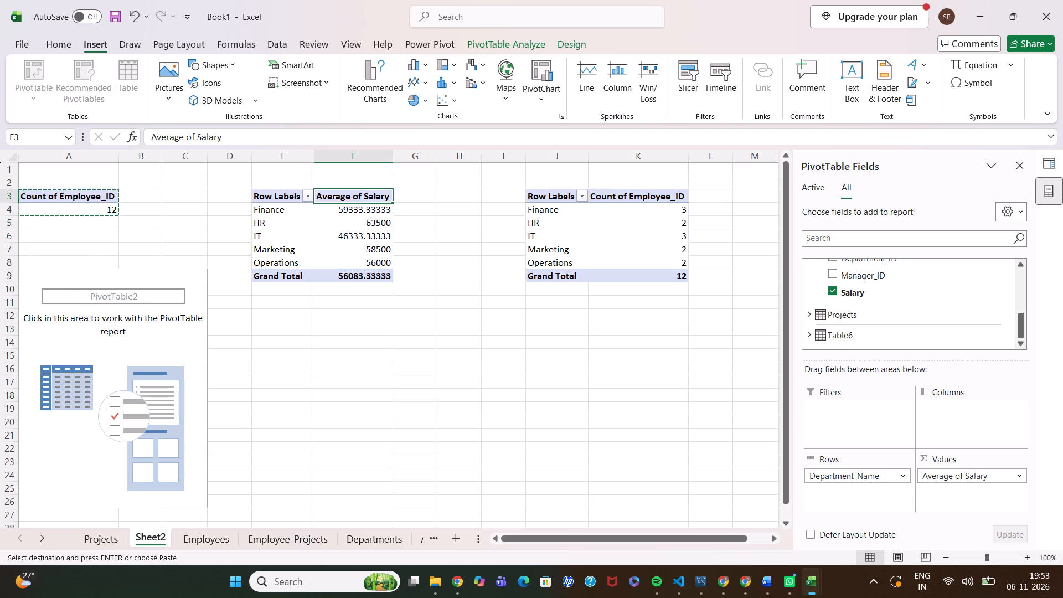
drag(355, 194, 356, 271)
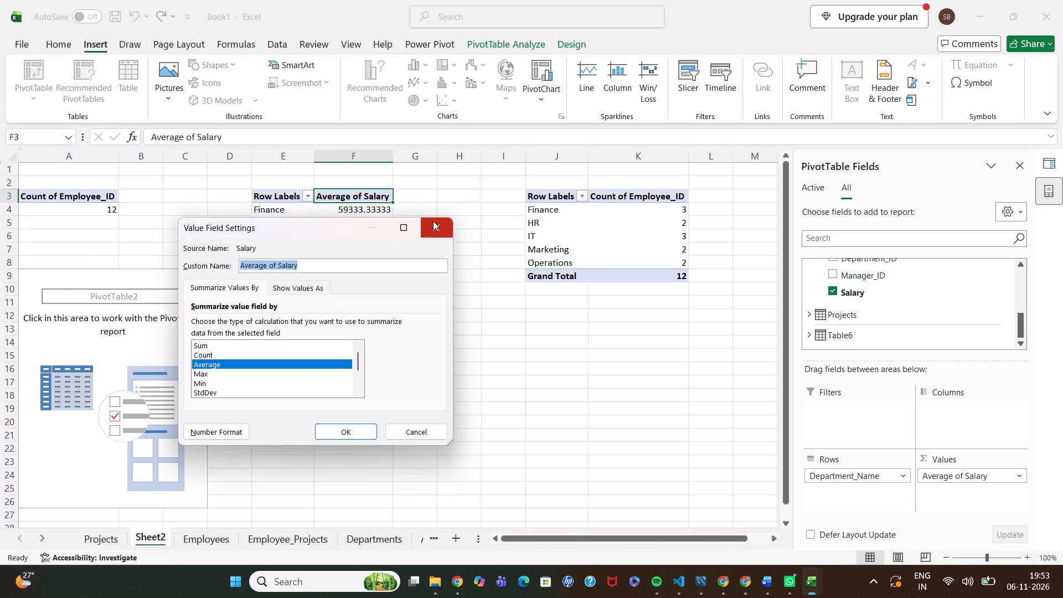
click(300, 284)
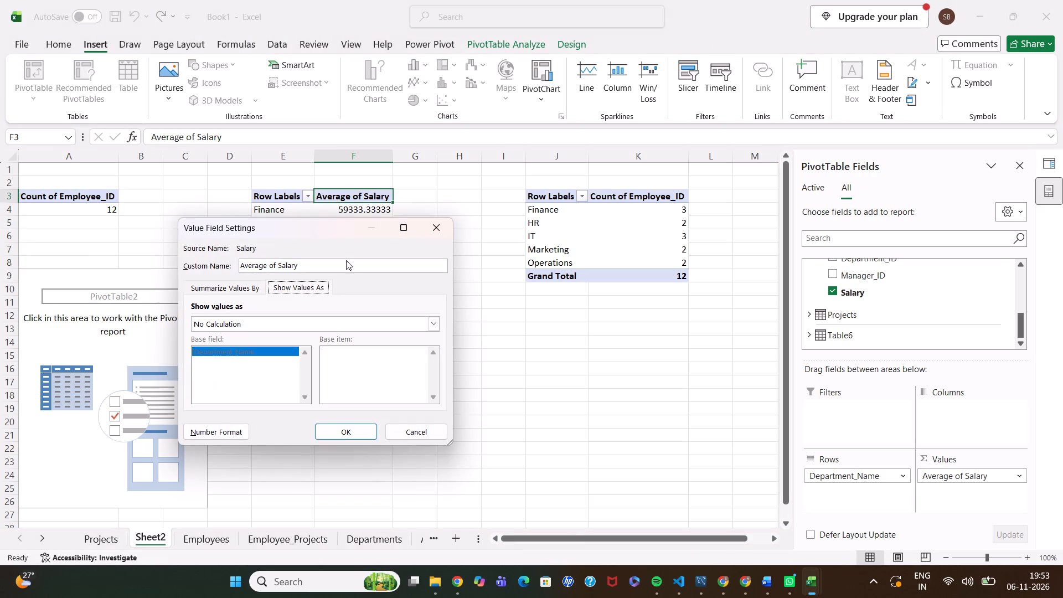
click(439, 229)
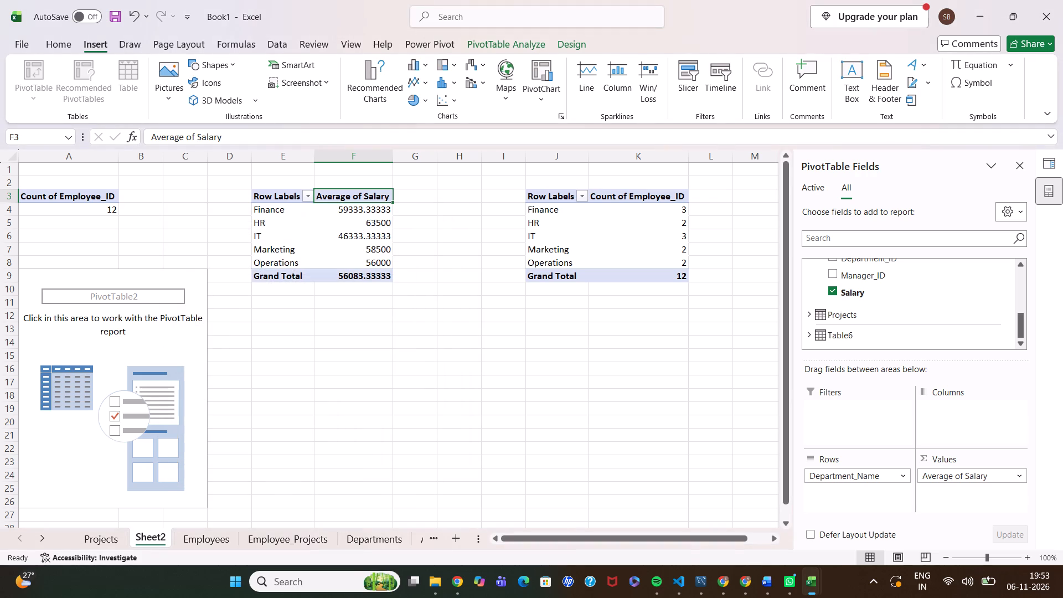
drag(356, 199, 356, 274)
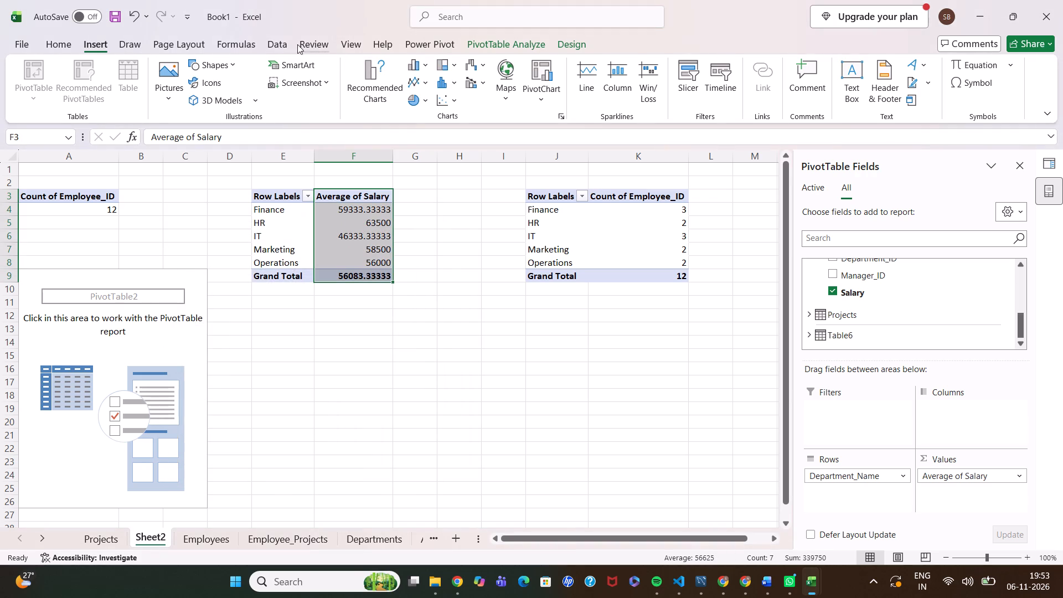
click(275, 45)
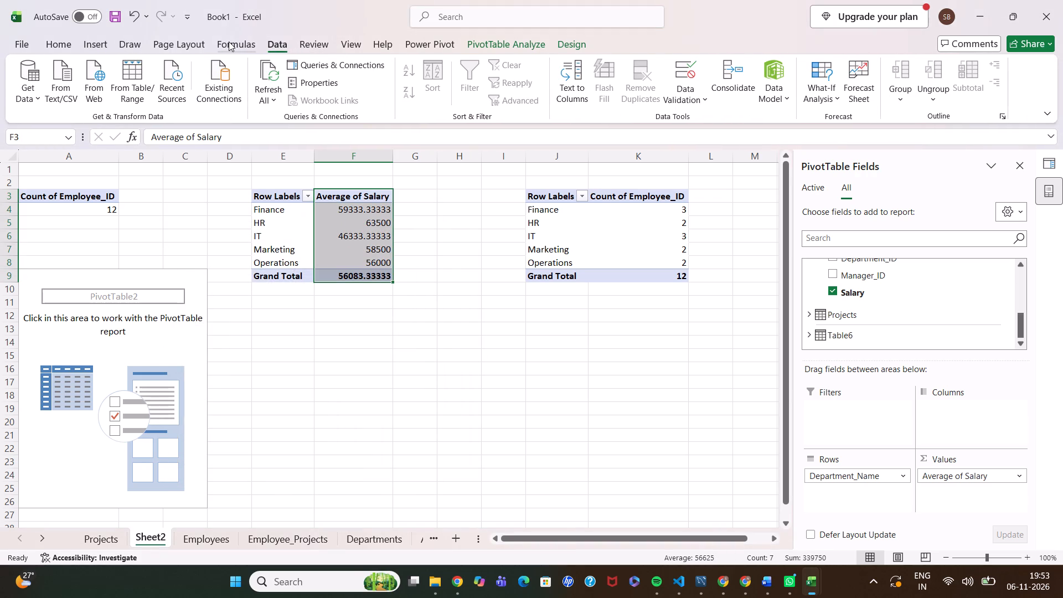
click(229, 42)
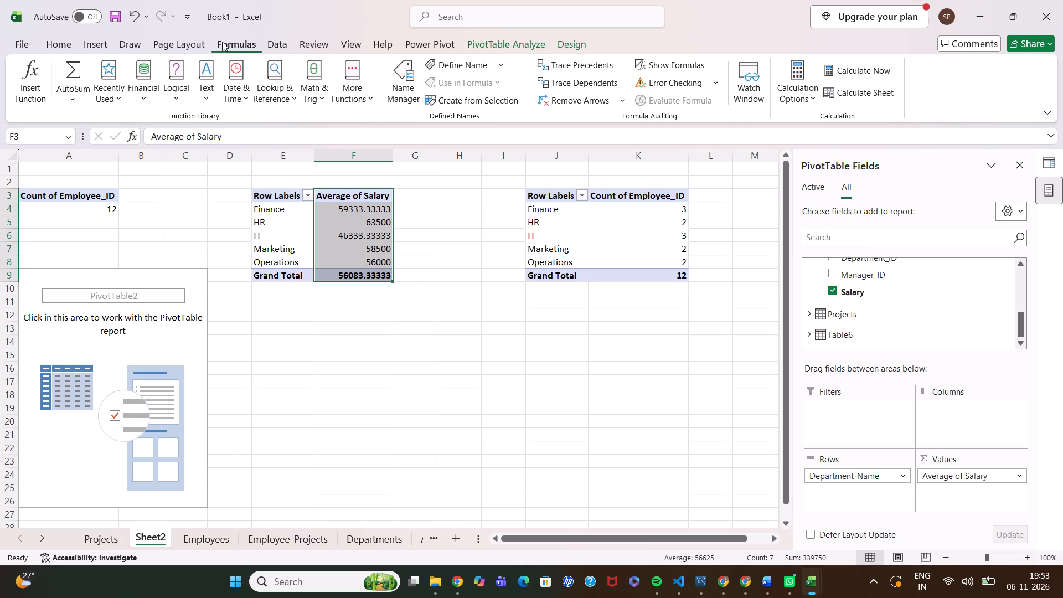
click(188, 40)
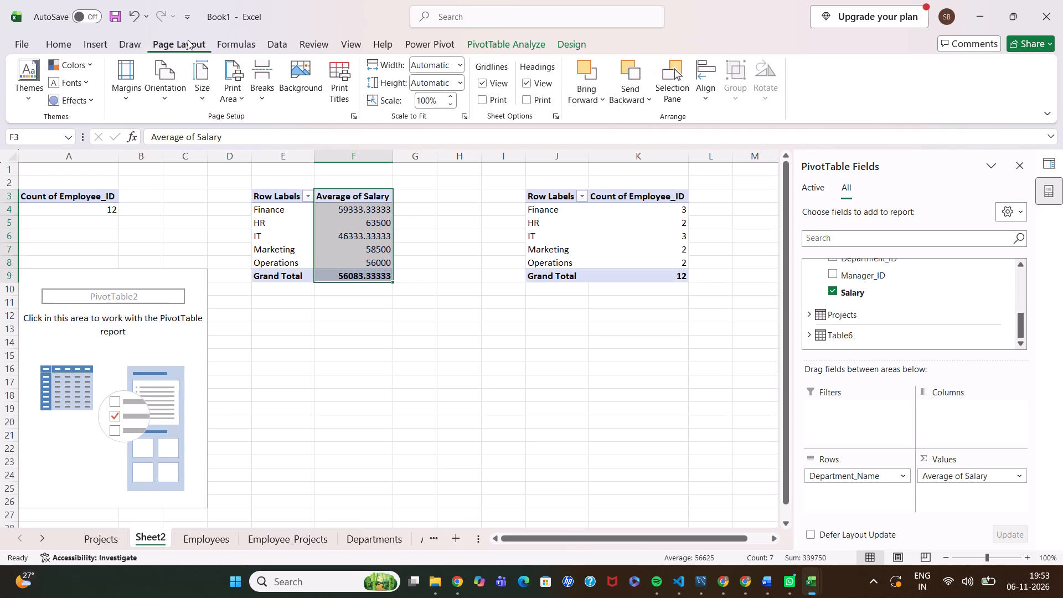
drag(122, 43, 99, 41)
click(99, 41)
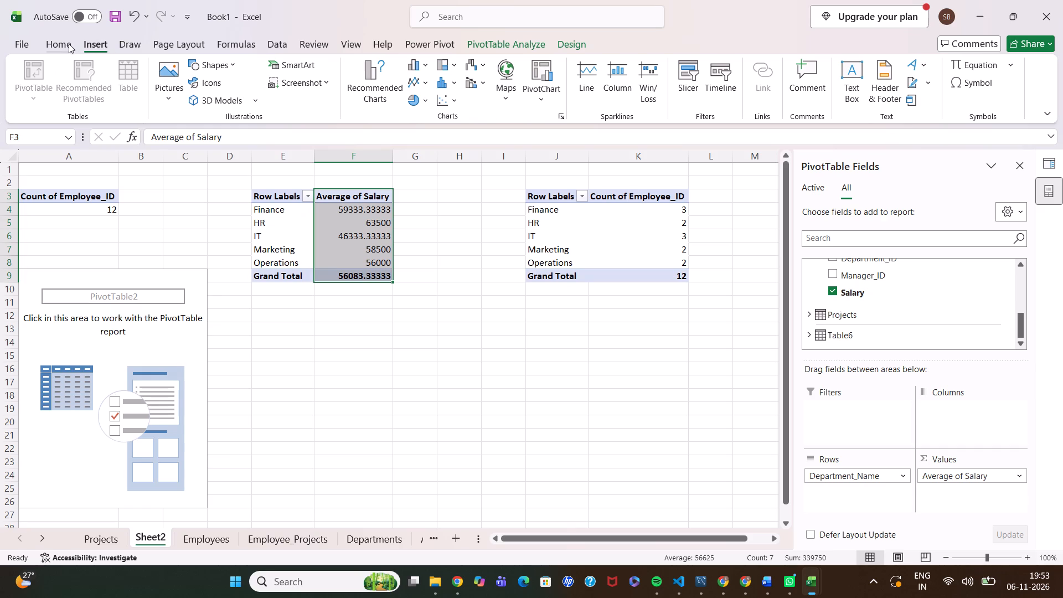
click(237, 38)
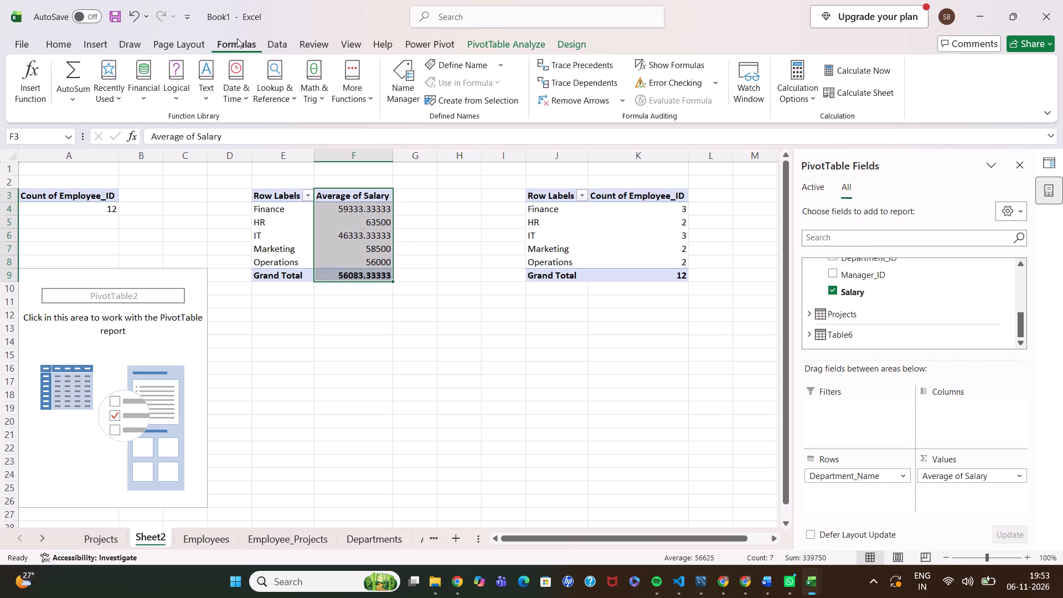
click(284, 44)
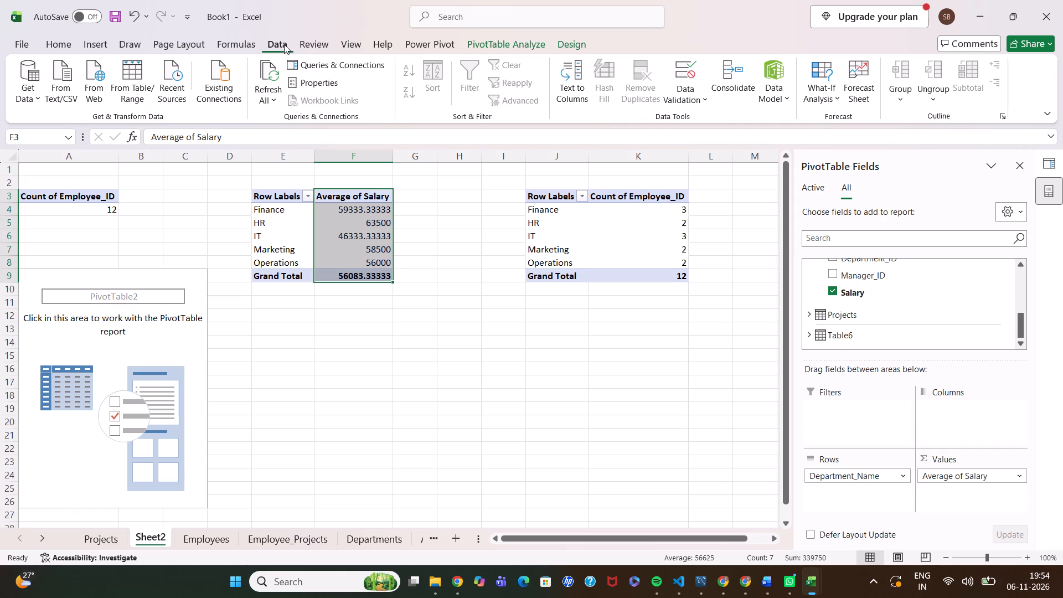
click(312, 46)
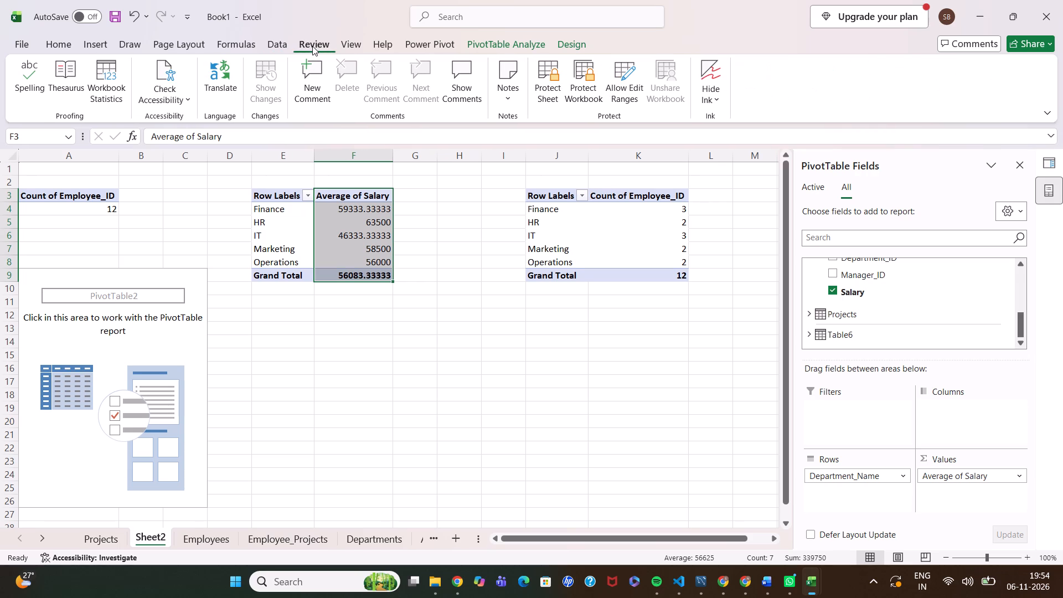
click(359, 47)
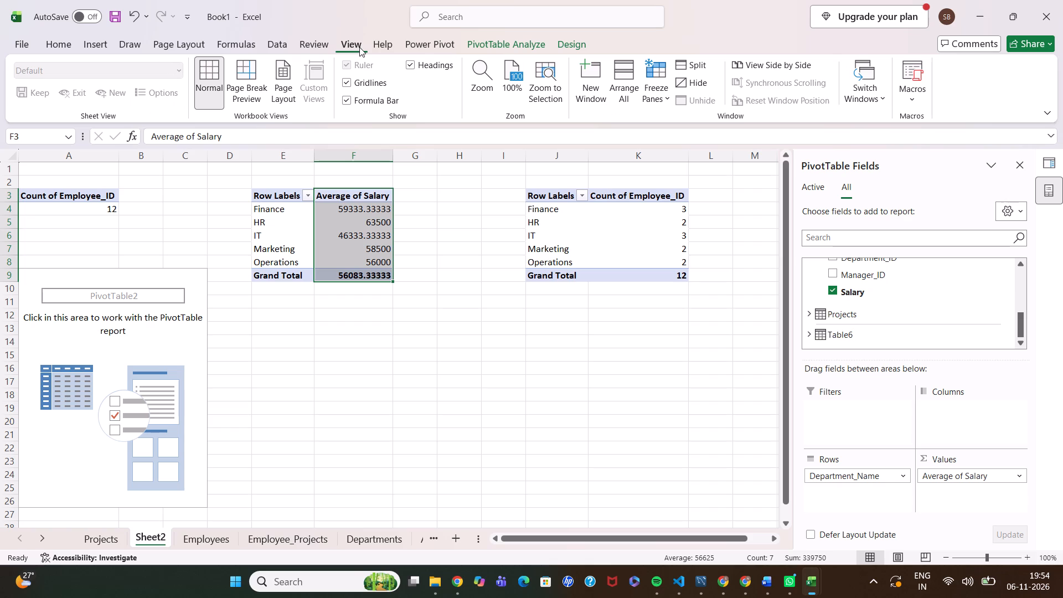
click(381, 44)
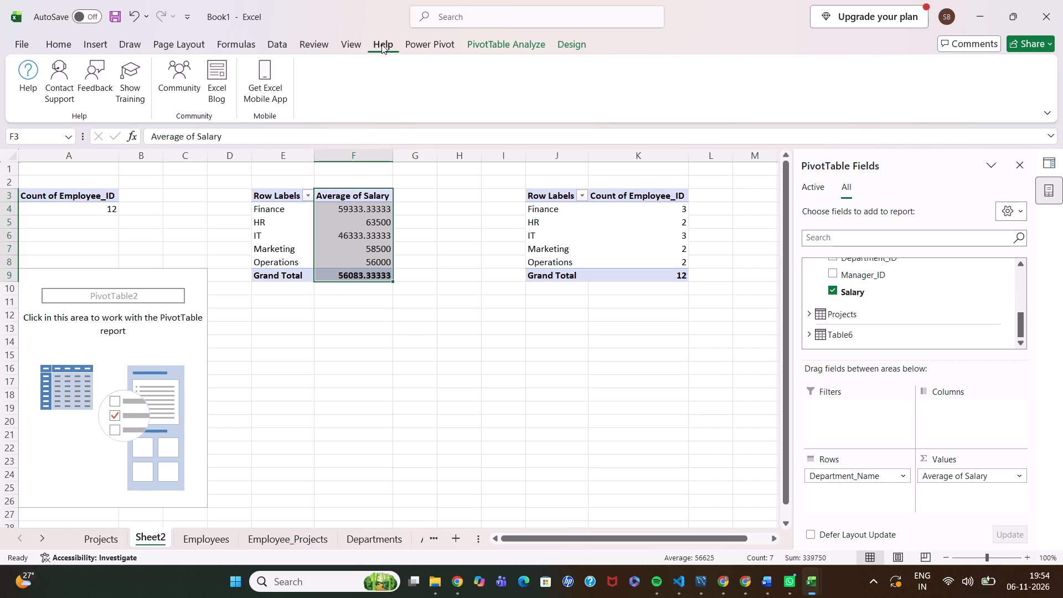
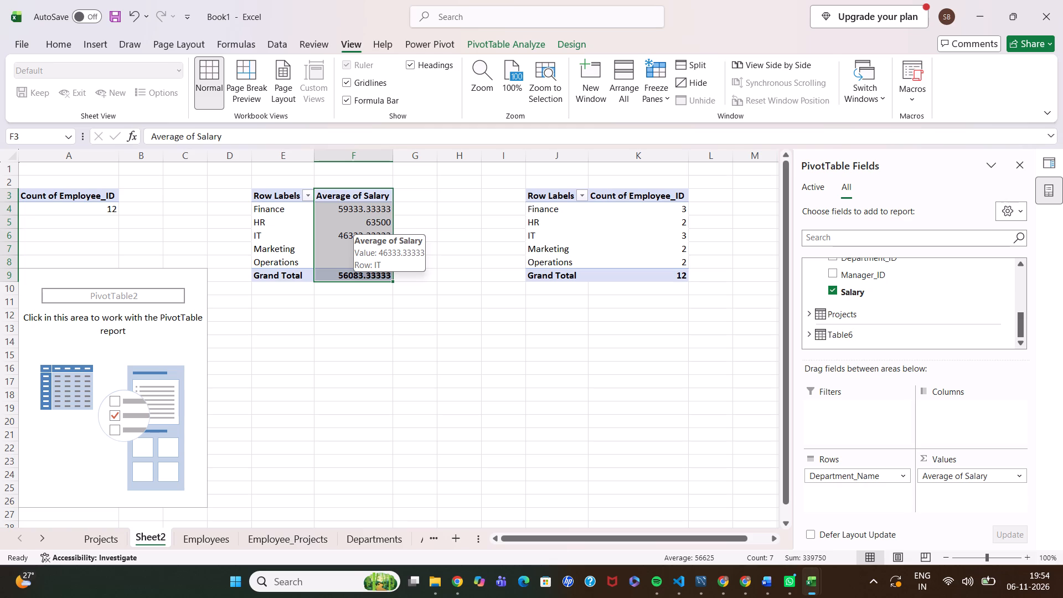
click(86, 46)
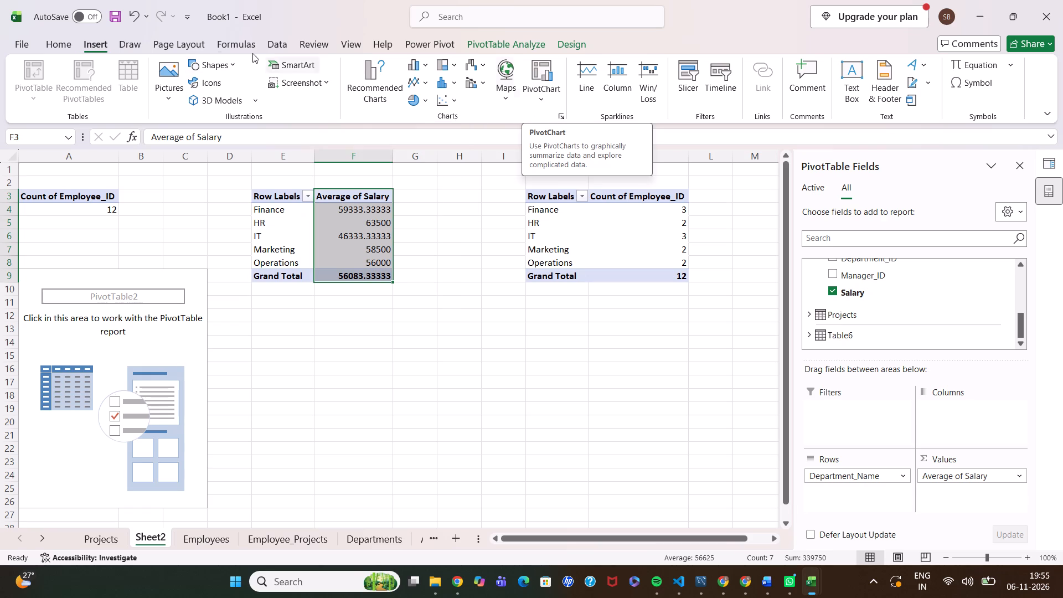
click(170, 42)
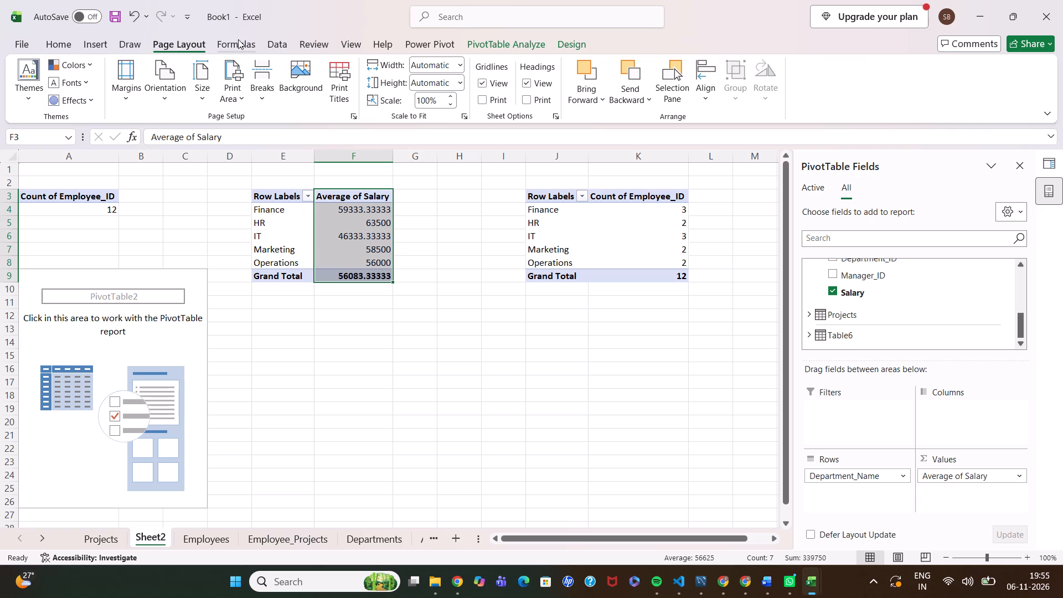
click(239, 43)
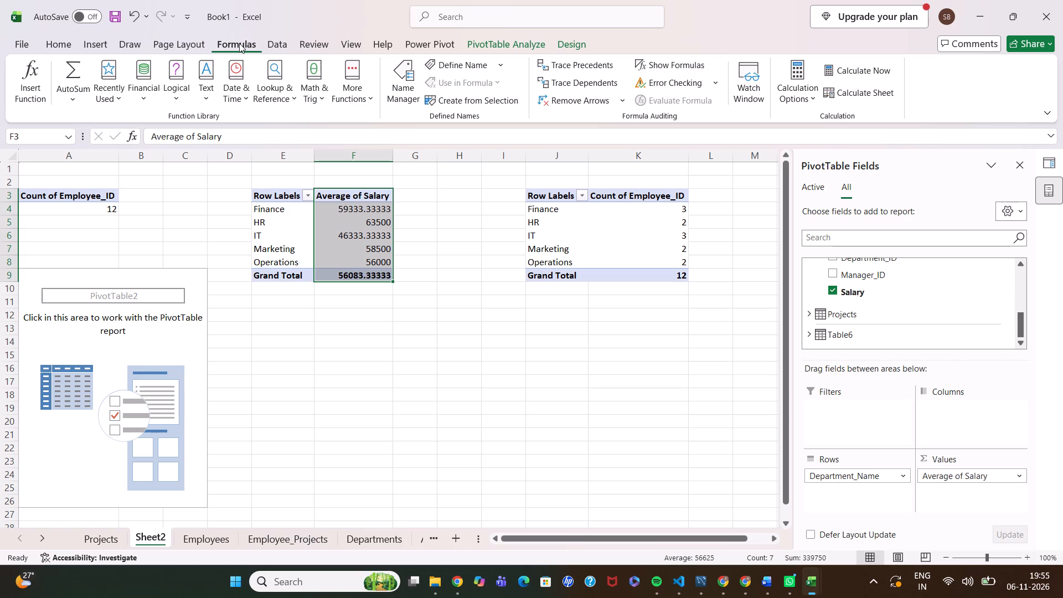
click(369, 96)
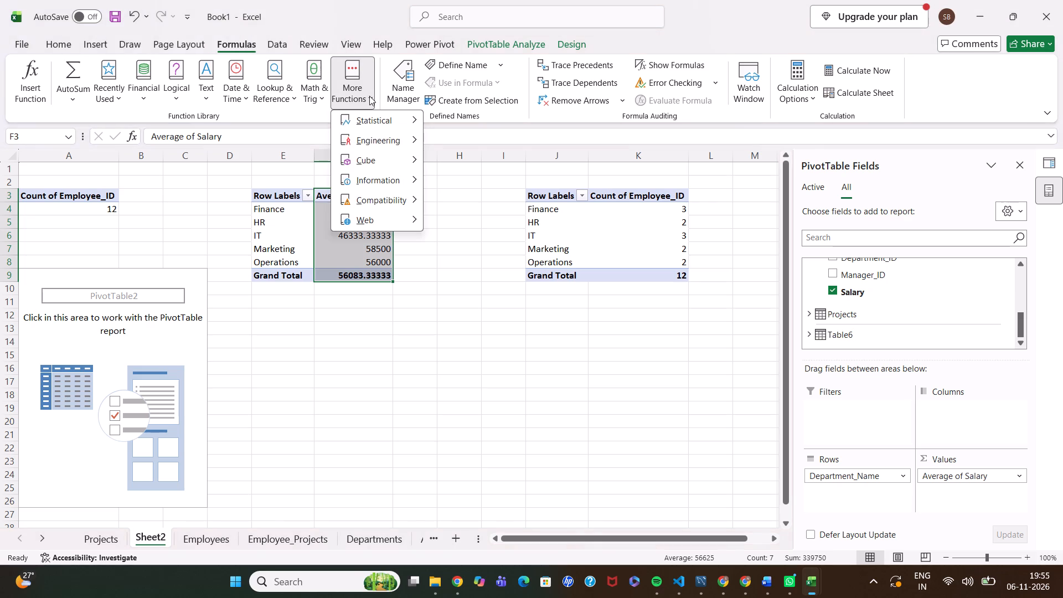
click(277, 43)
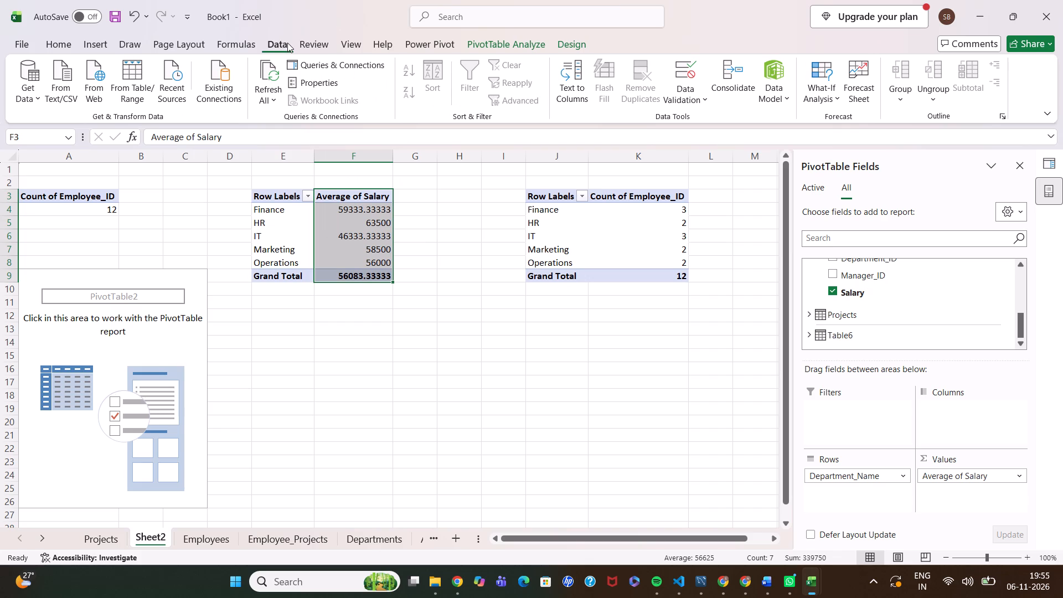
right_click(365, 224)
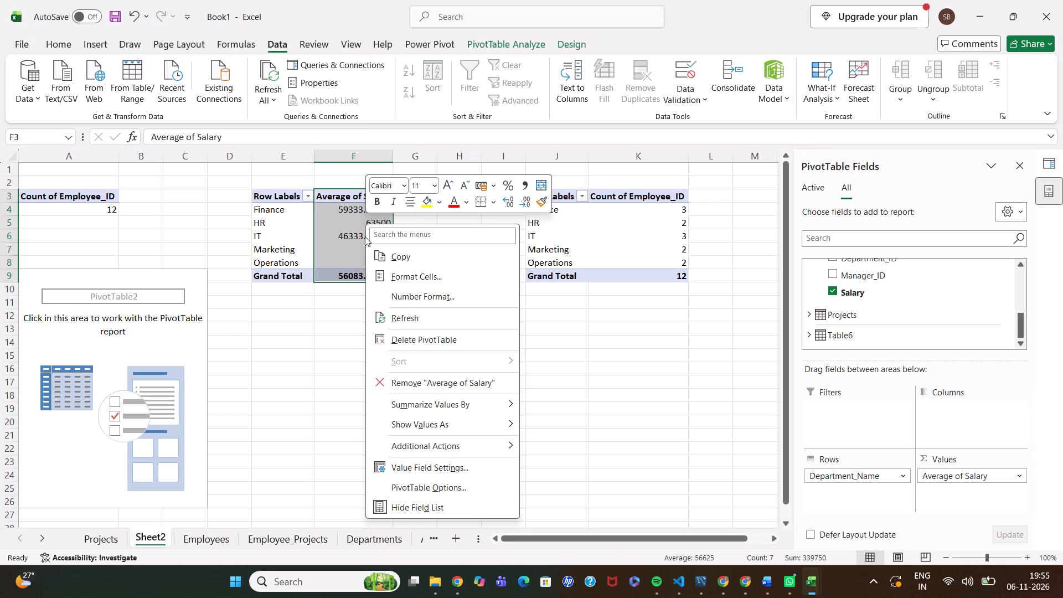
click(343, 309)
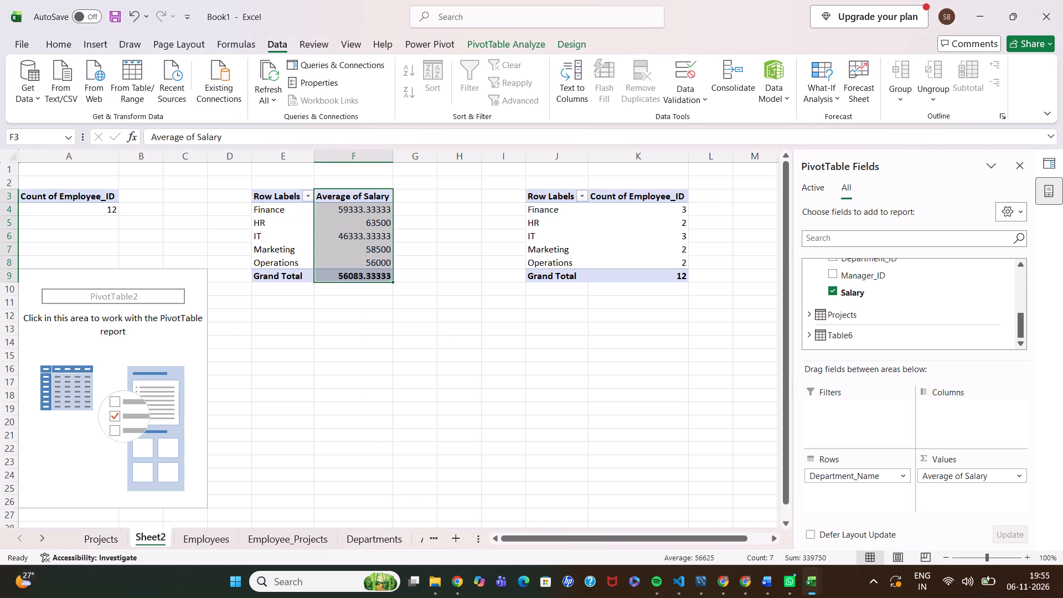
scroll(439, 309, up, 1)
Add First_Name from the Employees table to the rows of the blank PivotTable at A9.
click(133, 321)
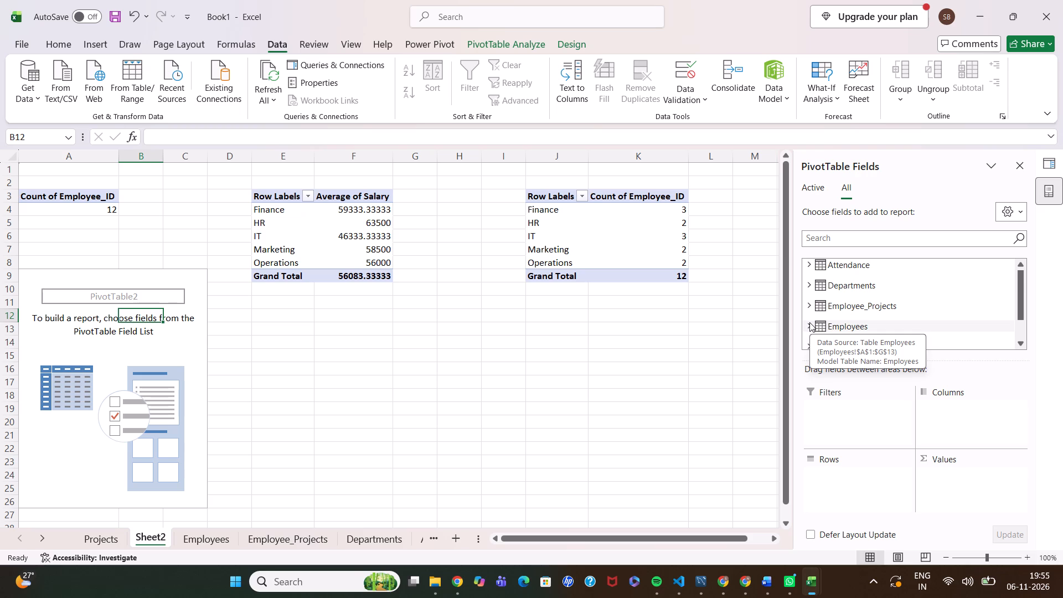
click(808, 324)
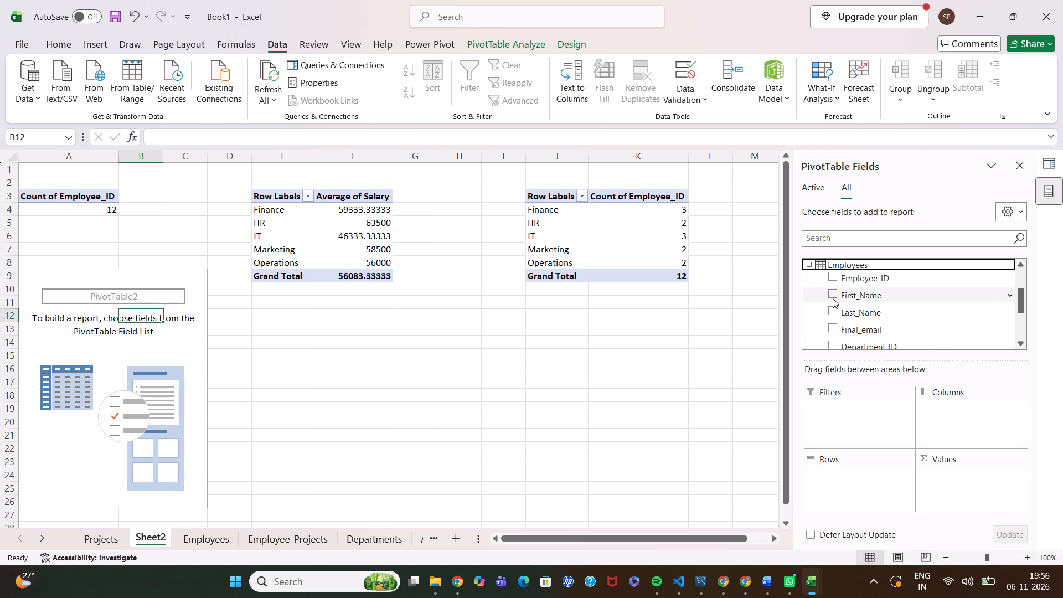
drag(831, 278, 843, 416)
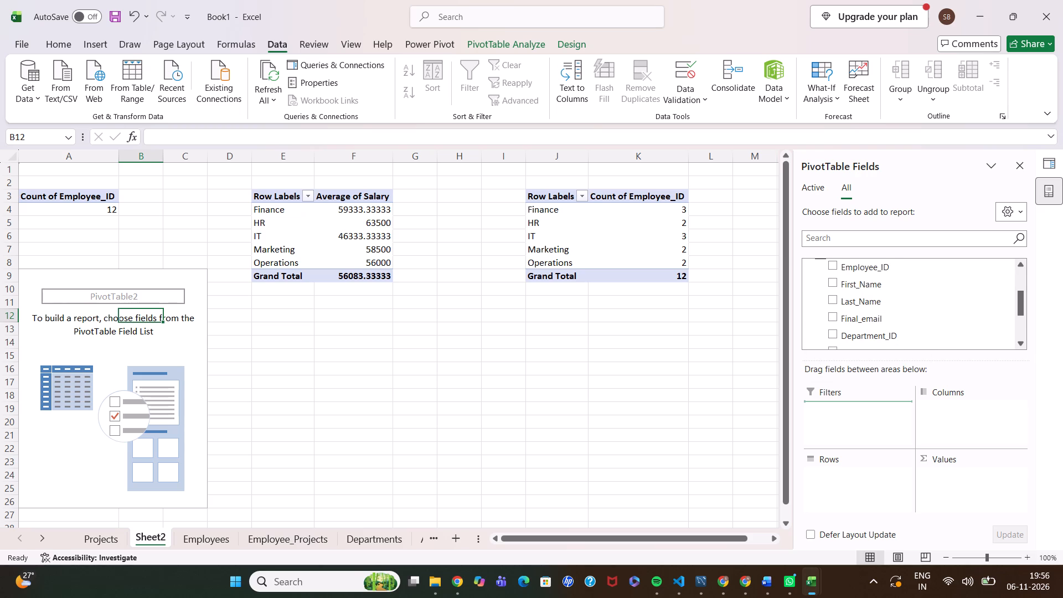
drag(843, 416, 840, 280)
scroll(840, 280, up, 1)
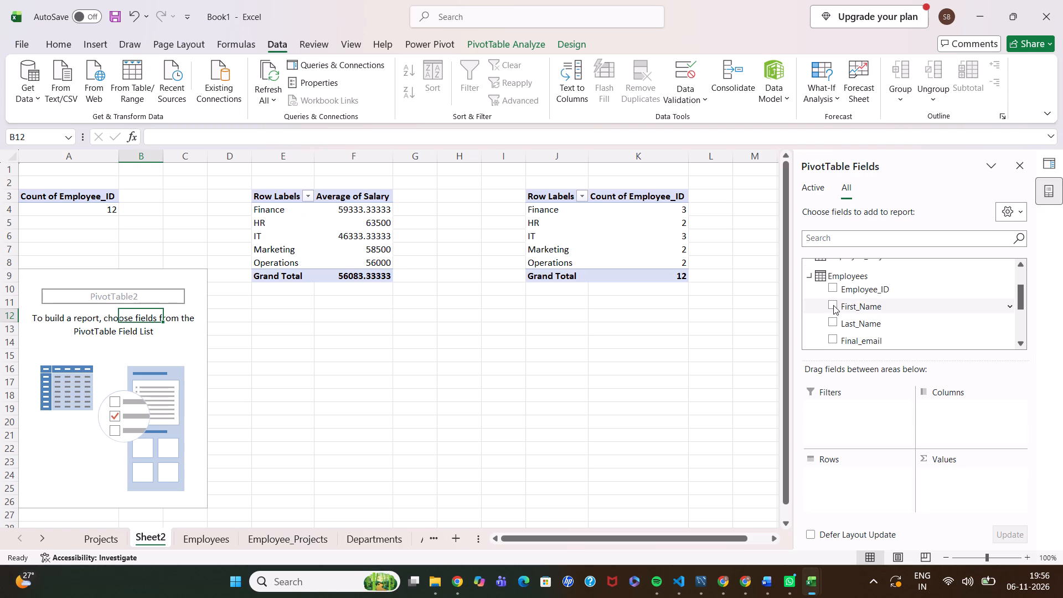
drag(833, 305, 834, 435)
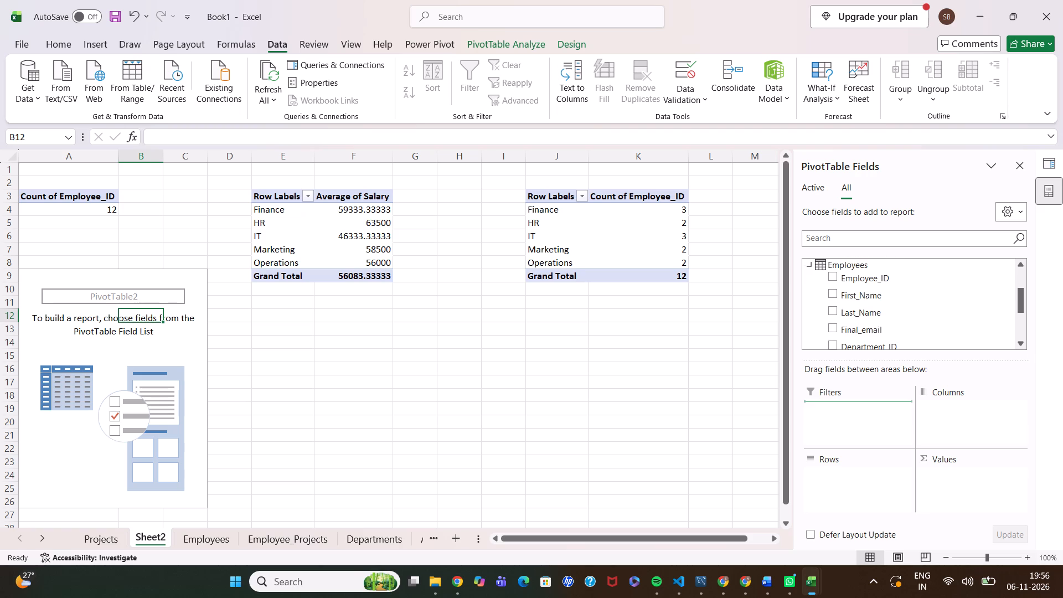
drag(834, 435, 829, 466)
drag(832, 295, 833, 474)
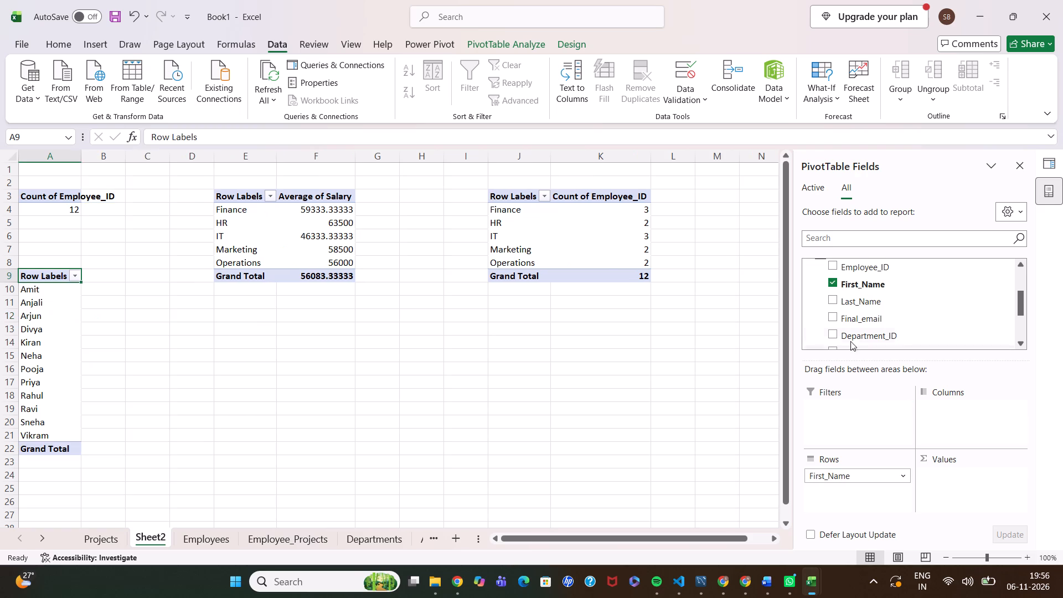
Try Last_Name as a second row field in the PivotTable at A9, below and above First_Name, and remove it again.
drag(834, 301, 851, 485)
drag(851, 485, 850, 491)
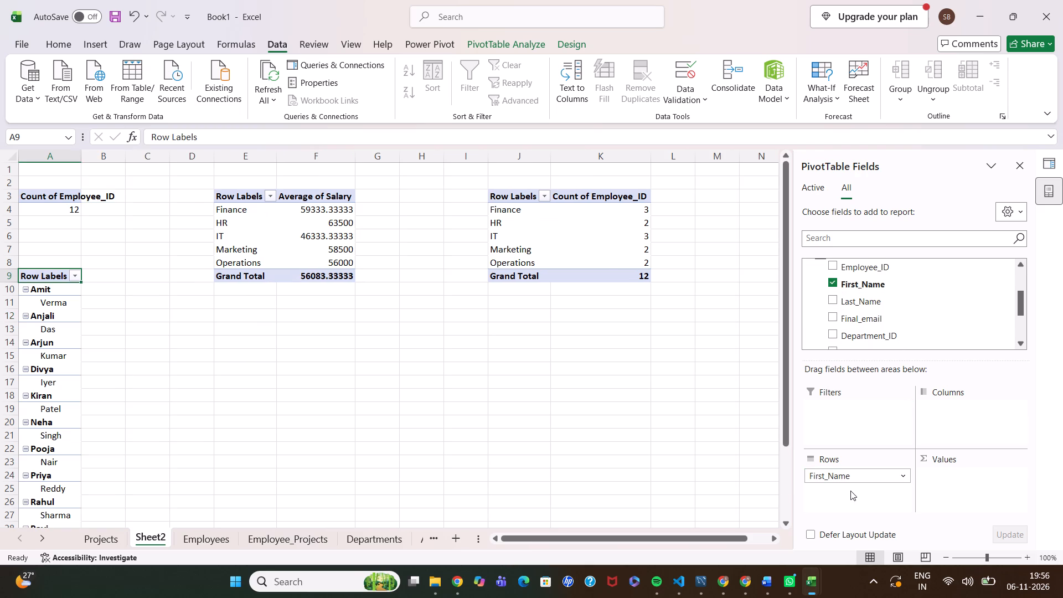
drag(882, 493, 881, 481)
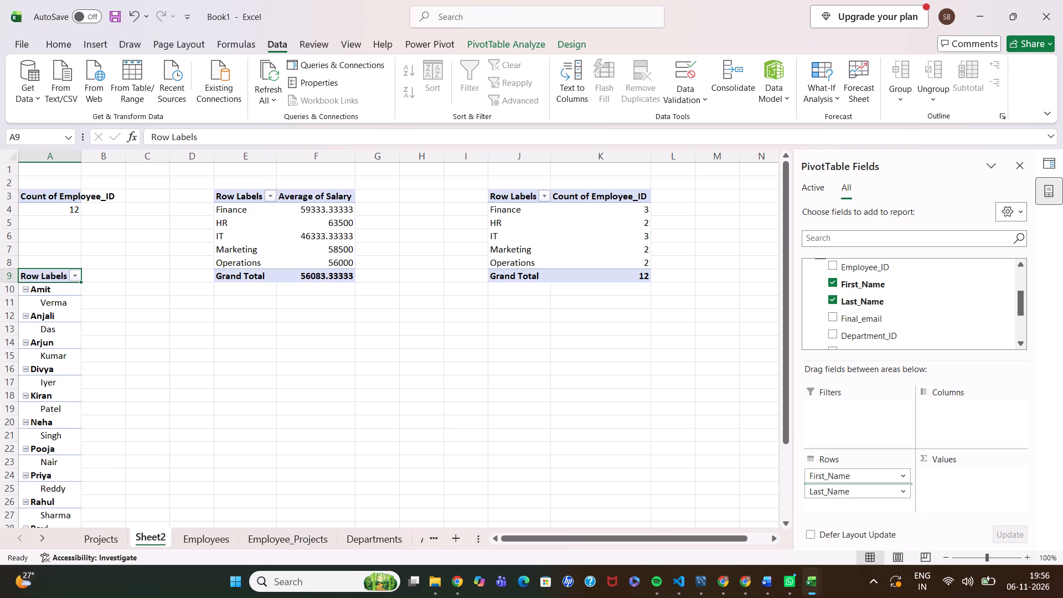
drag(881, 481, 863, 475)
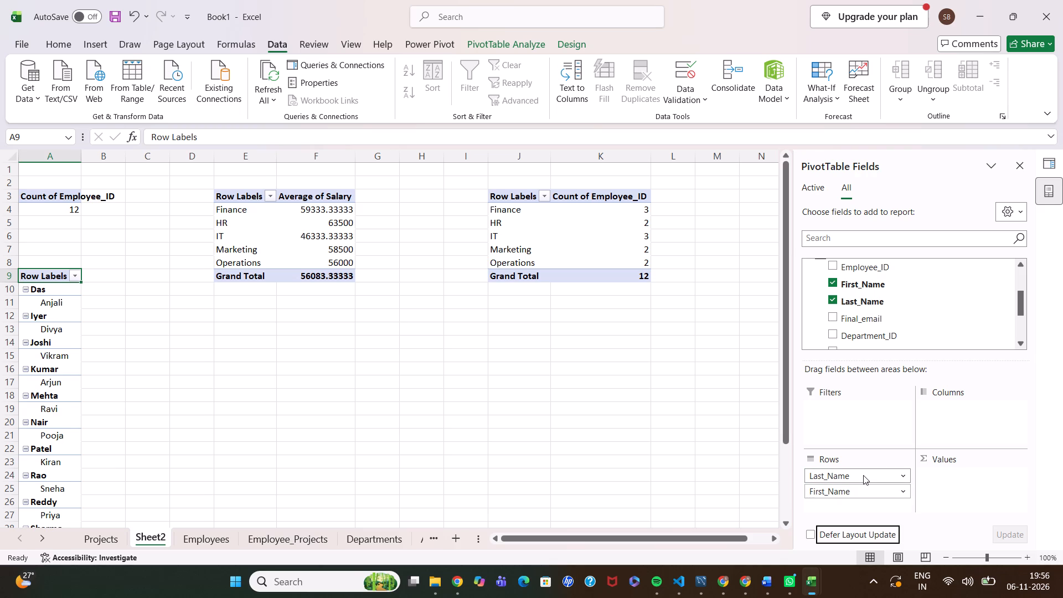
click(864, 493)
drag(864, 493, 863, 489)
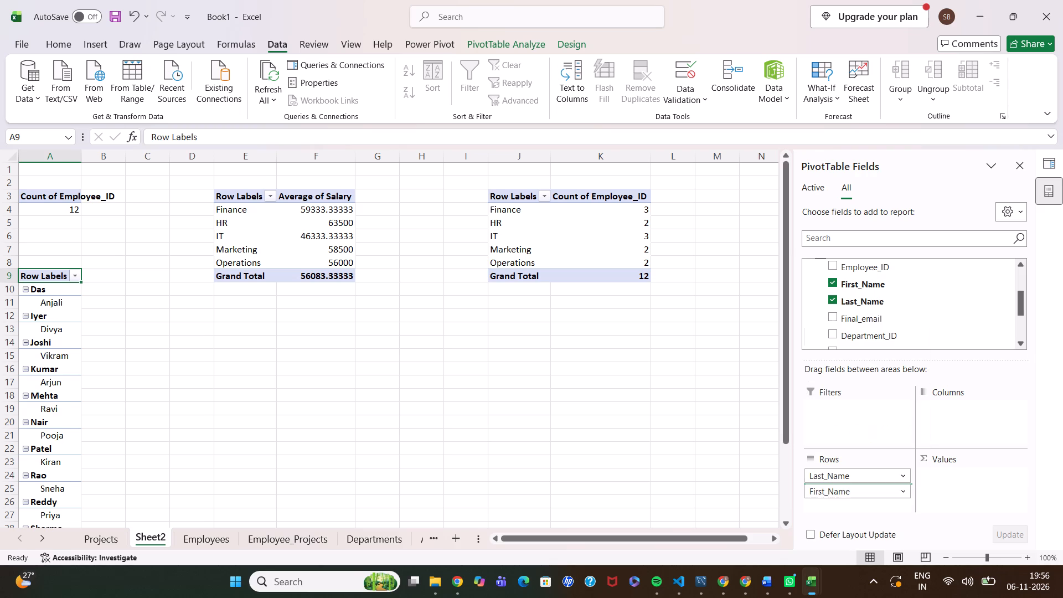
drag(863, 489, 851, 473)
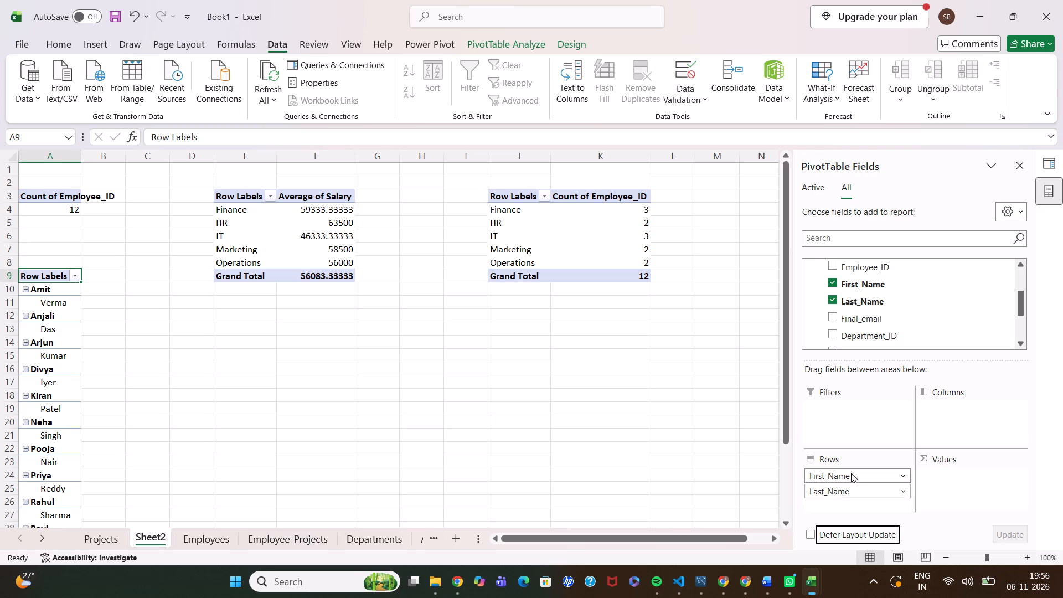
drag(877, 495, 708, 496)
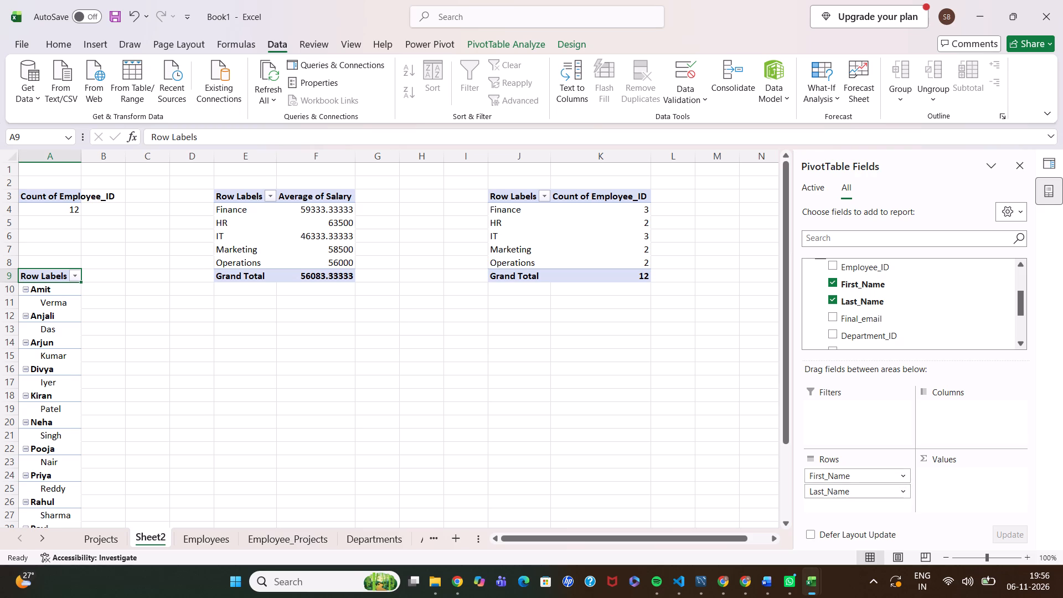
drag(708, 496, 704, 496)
Add Salary from the Employees table to the values of the First_Name PivotTable at A9, summarized by Sum.
scroll(853, 313, down, 2)
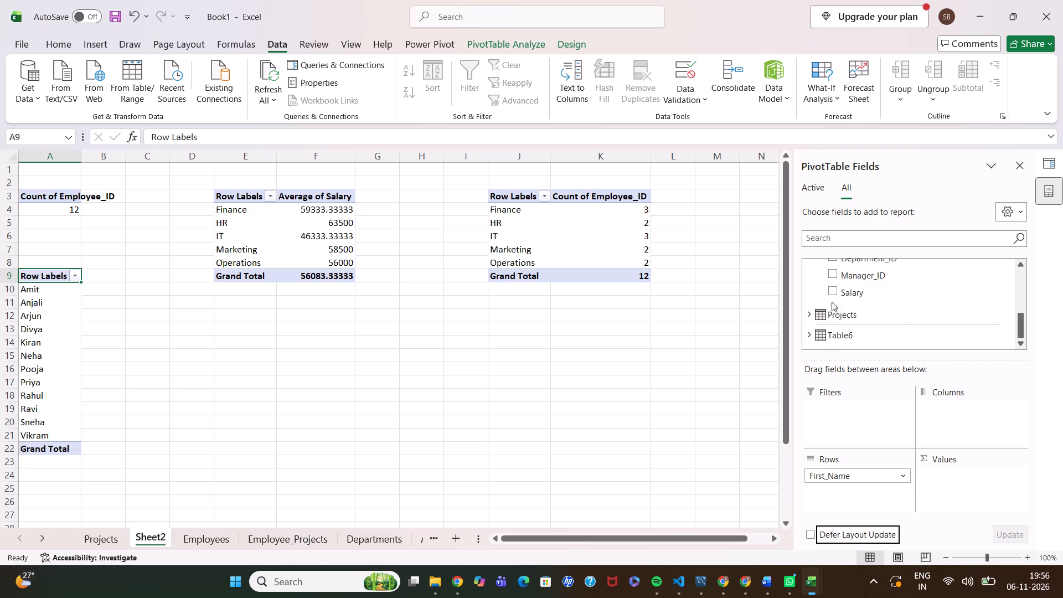
drag(833, 289, 956, 476)
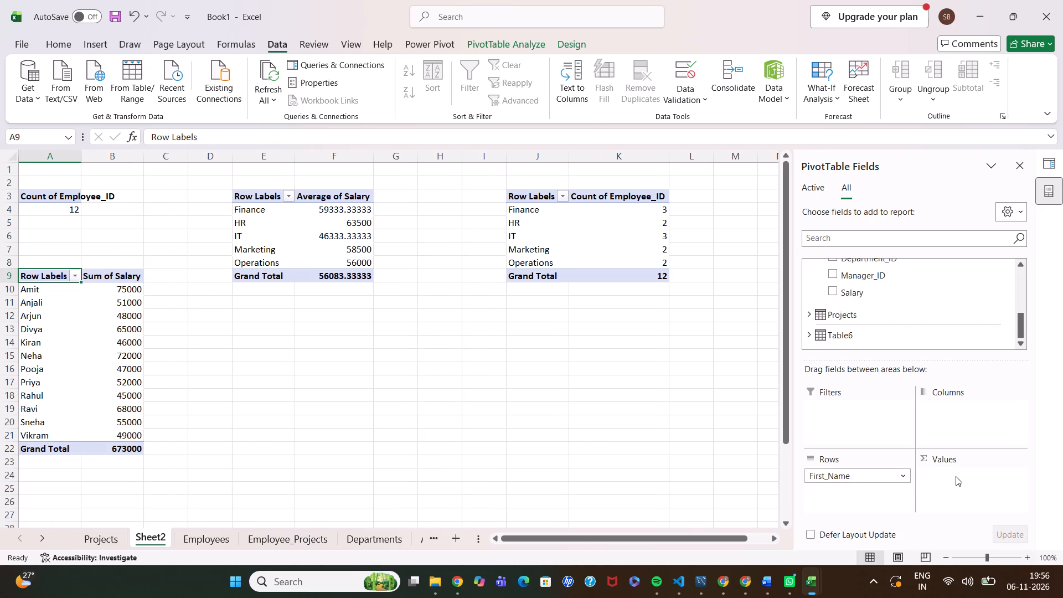
Examine the row label sort and filter options and the summarize-by options for Sum of Salary in the PivotTable at A9.
click(122, 279)
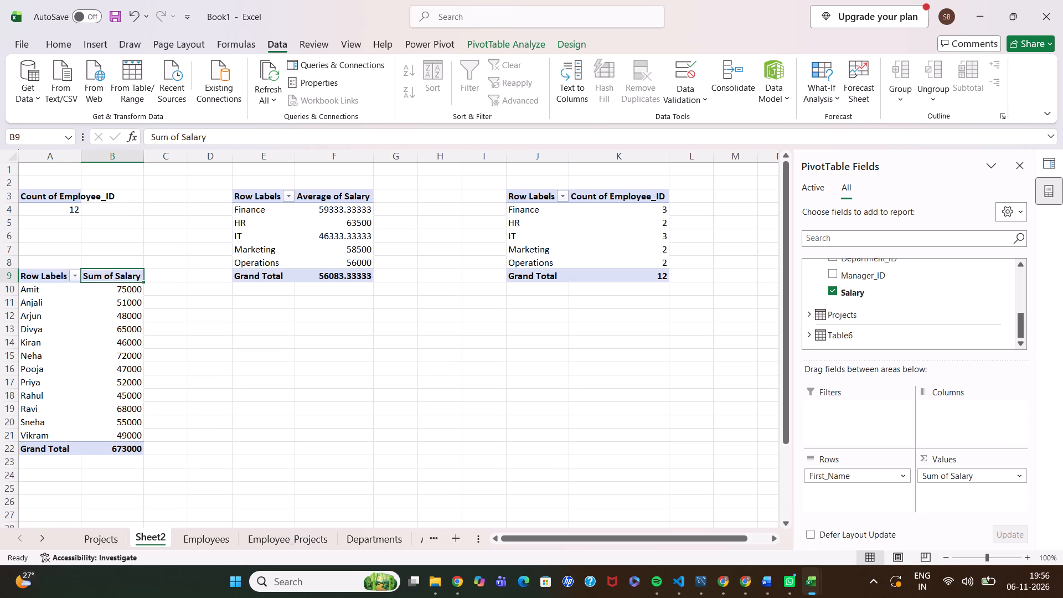
click(128, 276)
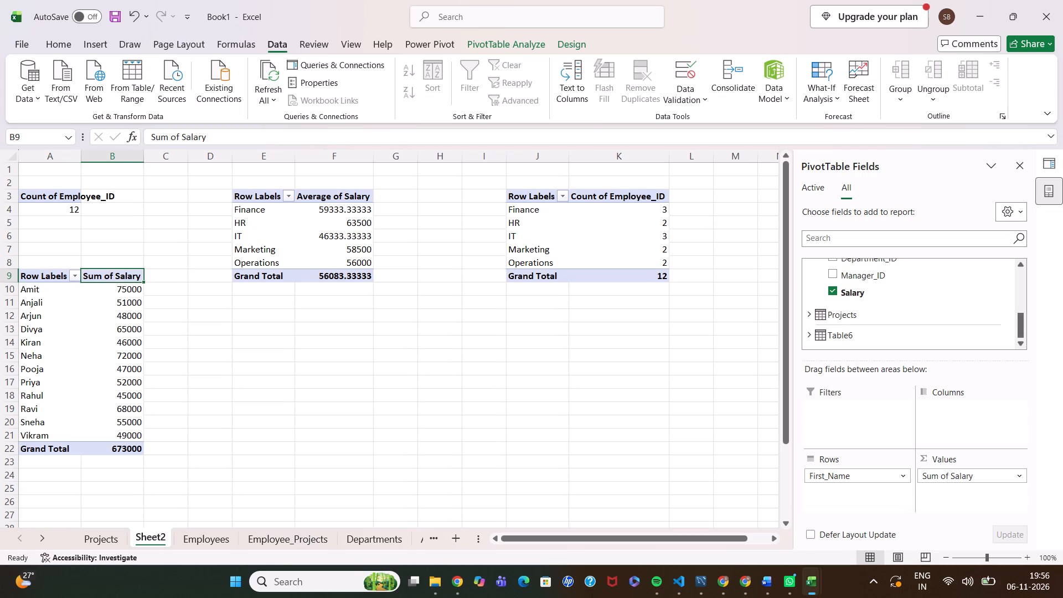
right_click(128, 276)
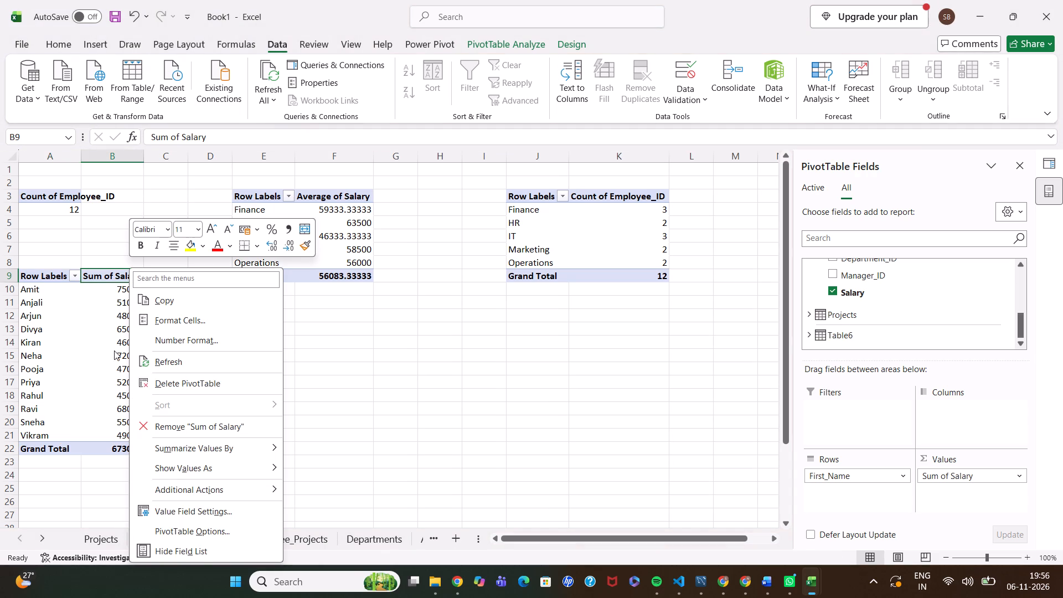
scroll(166, 417, down, 1)
click(80, 343)
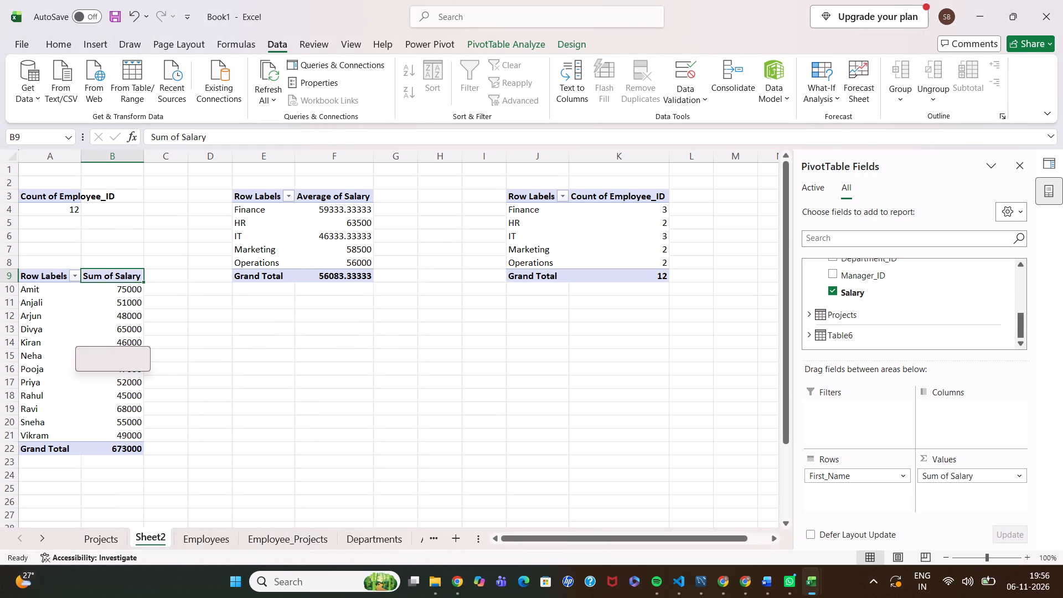
click(75, 279)
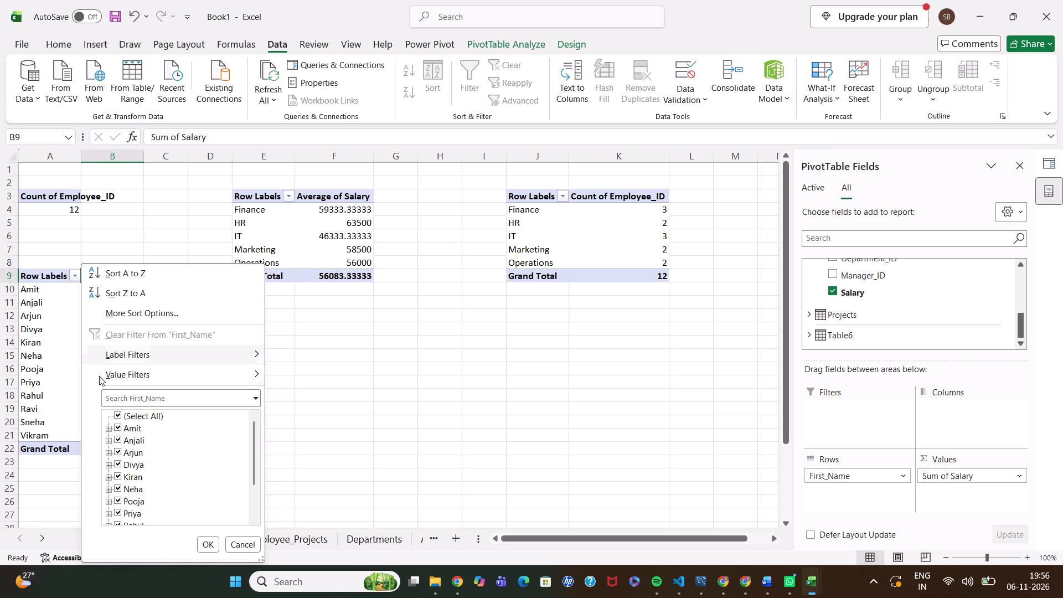
click(55, 347)
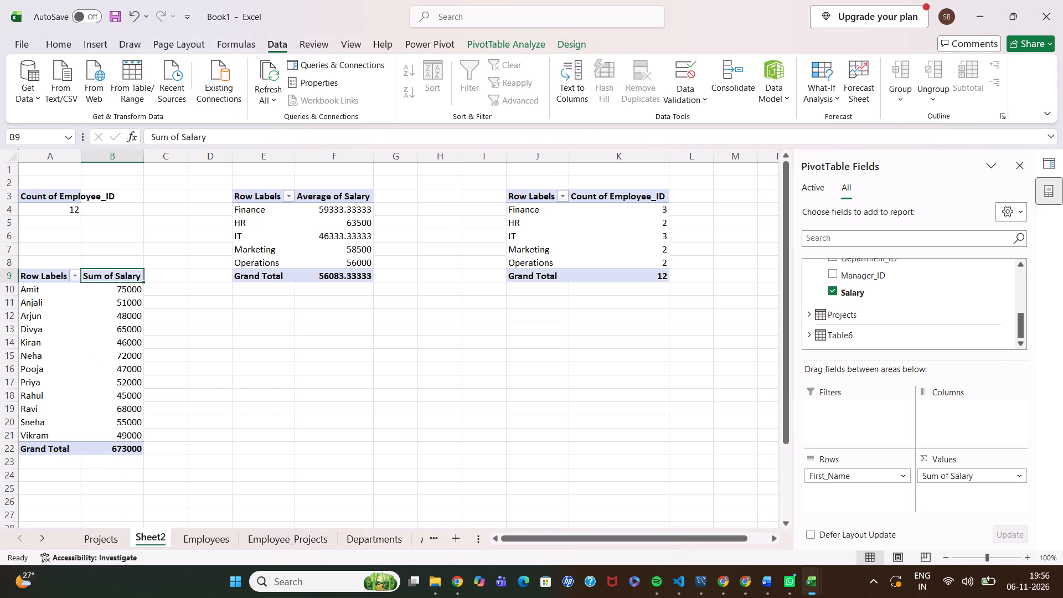
double_click(121, 280)
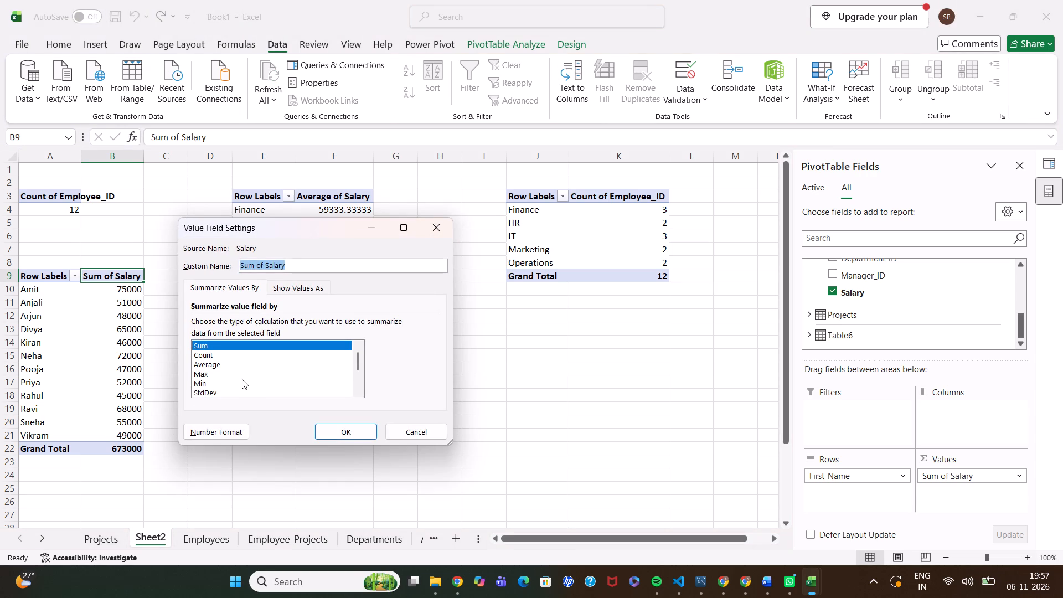
scroll(234, 378, down, 2)
scroll(234, 378, up, 2)
scroll(234, 378, down, 2)
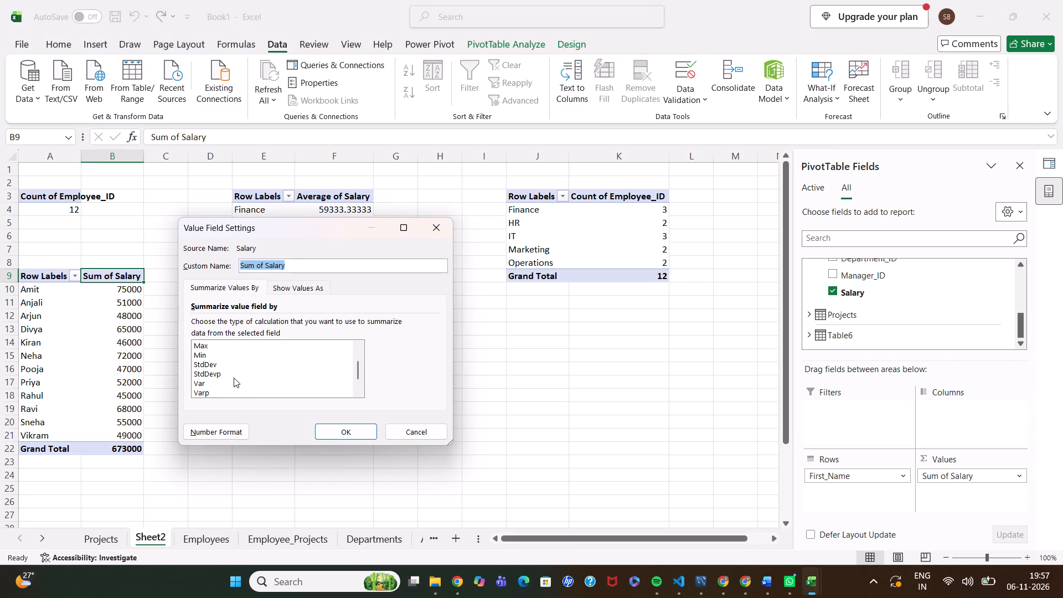
click(141, 299)
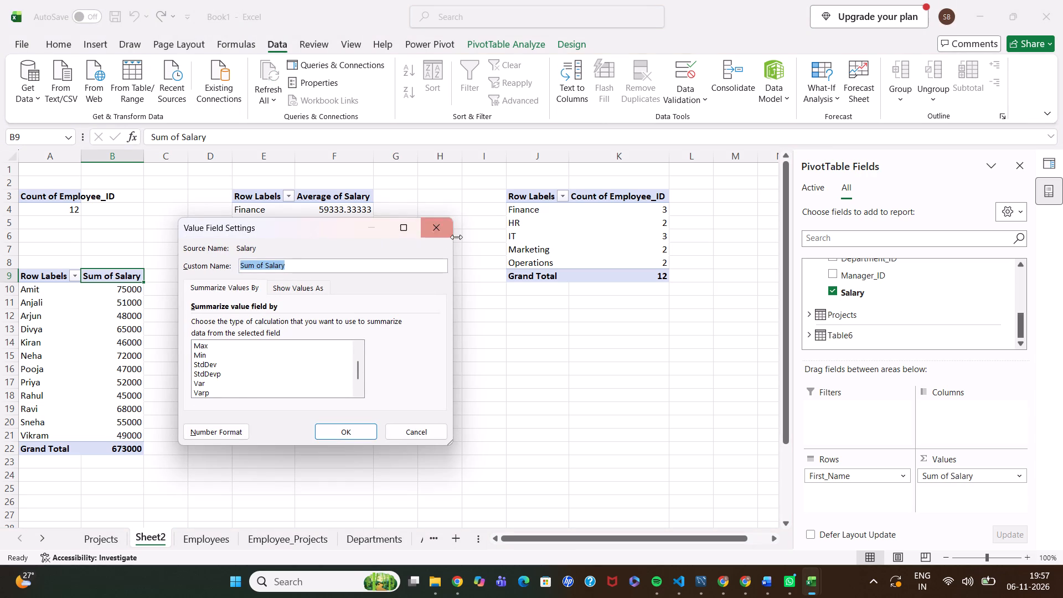
click(436, 233)
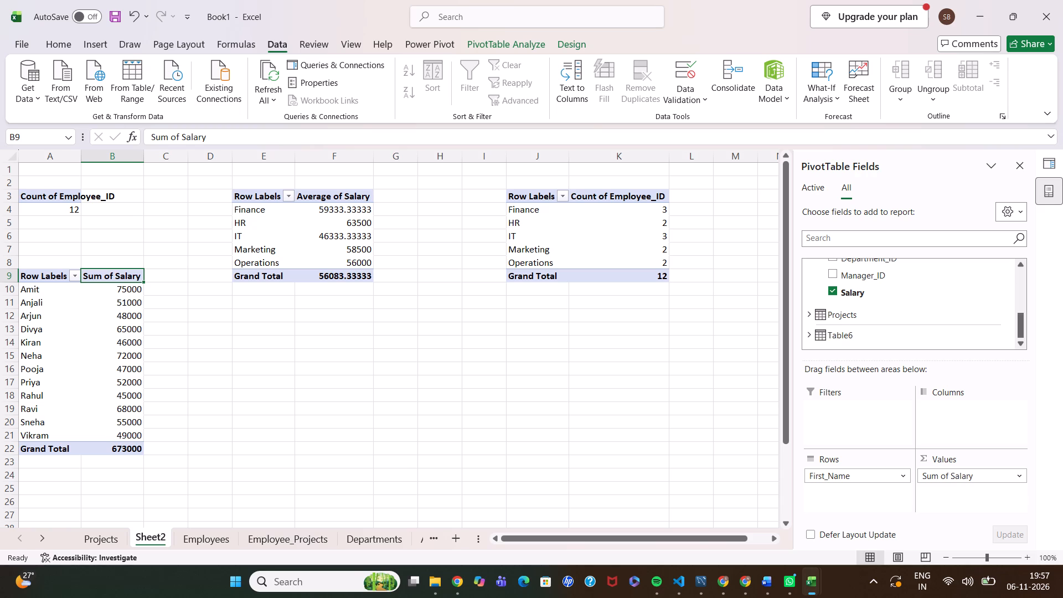
Change the summary of Salary in the First_Name PivotTable at A9 from Sum to Max.
click(1021, 480)
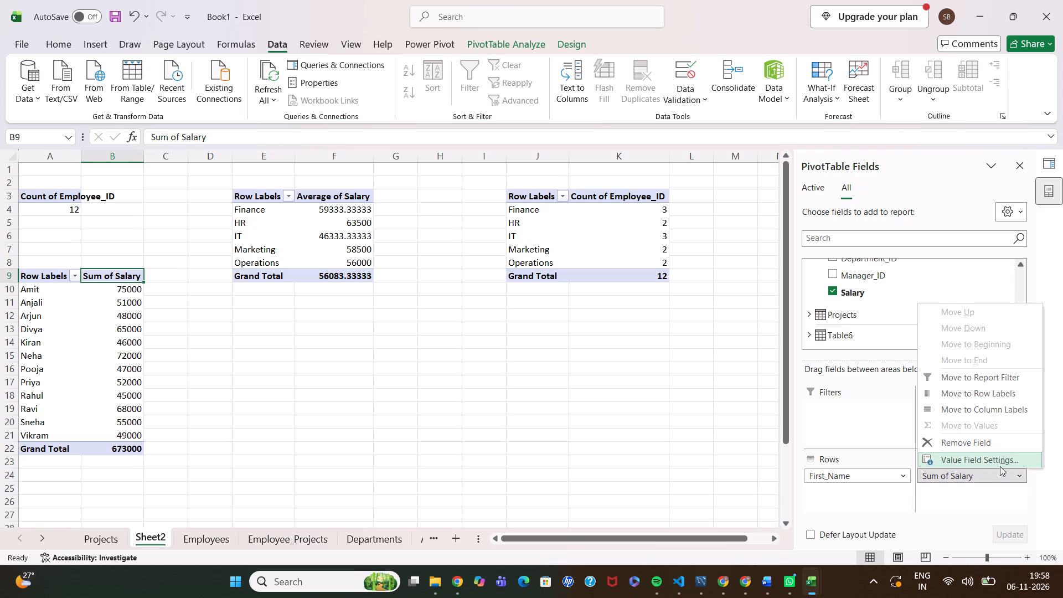
click(1000, 466)
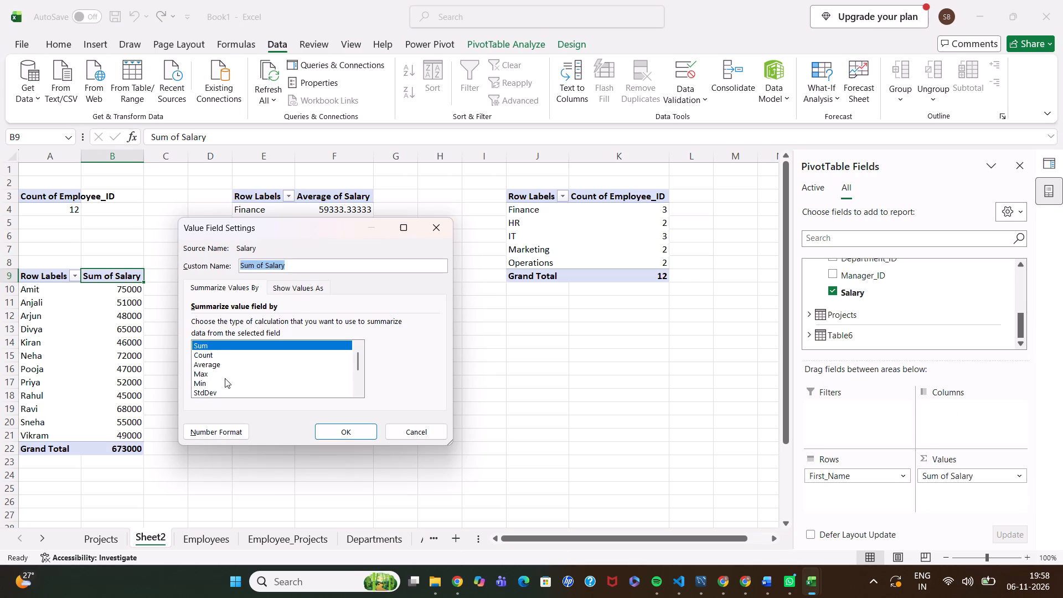
click(205, 375)
click(345, 435)
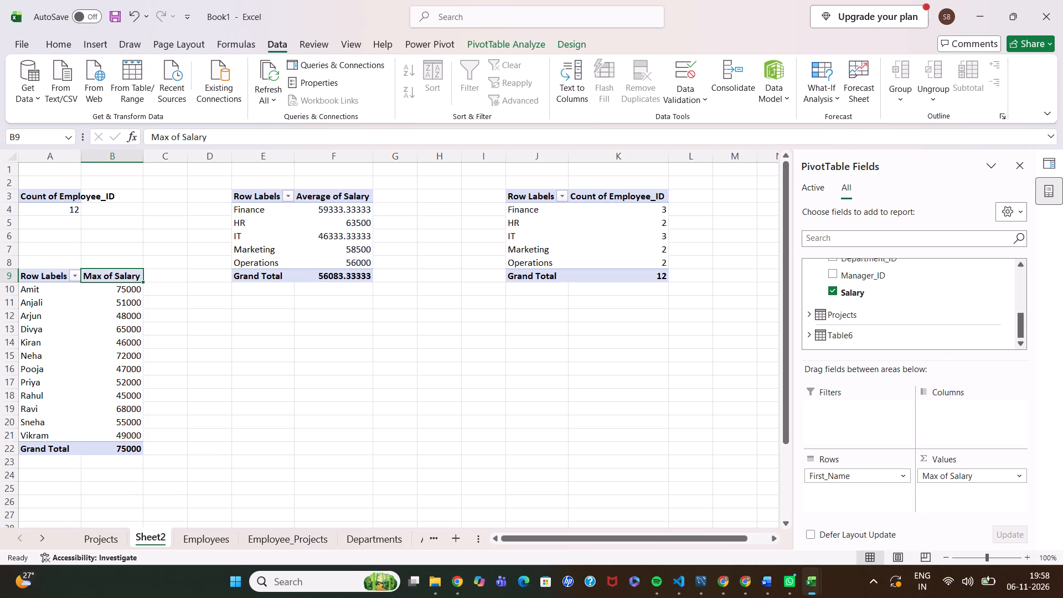
Examine the layout, data and display settings in the PivotTable options of the First_Name PivotTable at A9.
drag(43, 270, 144, 411)
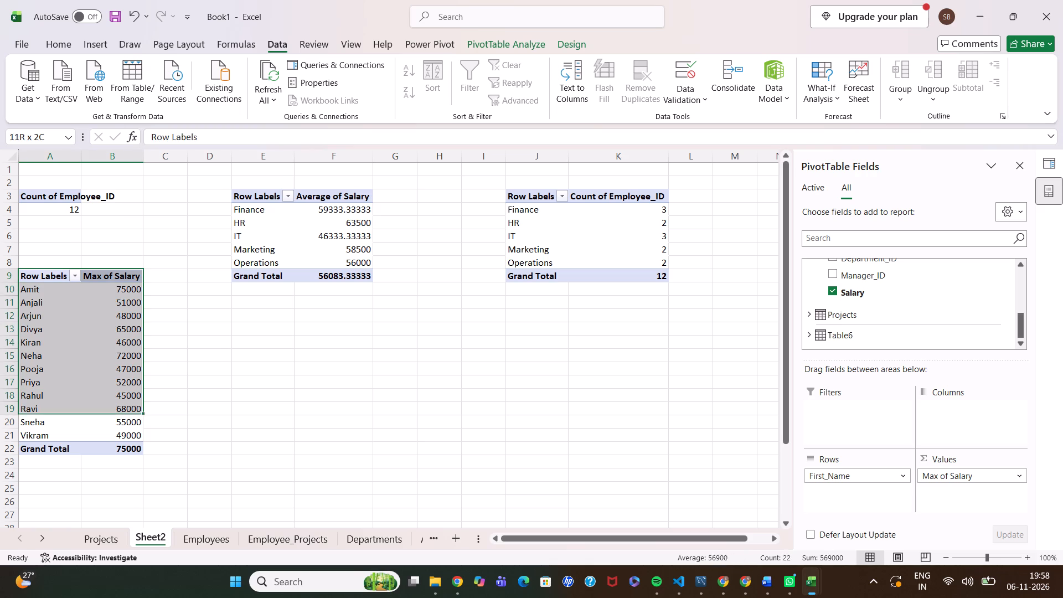
drag(144, 411, 131, 452)
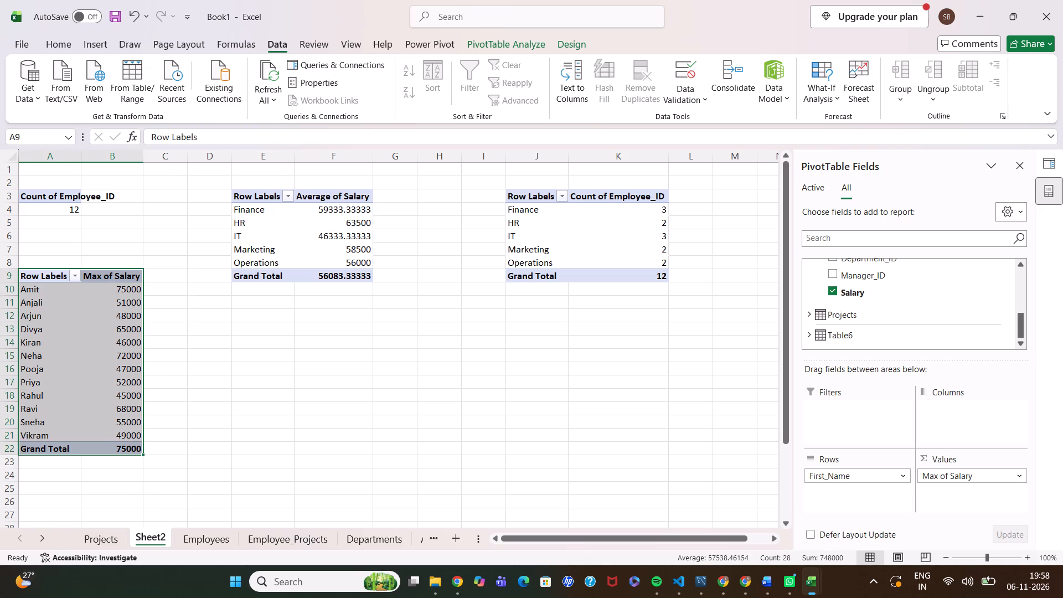
right_click(92, 399)
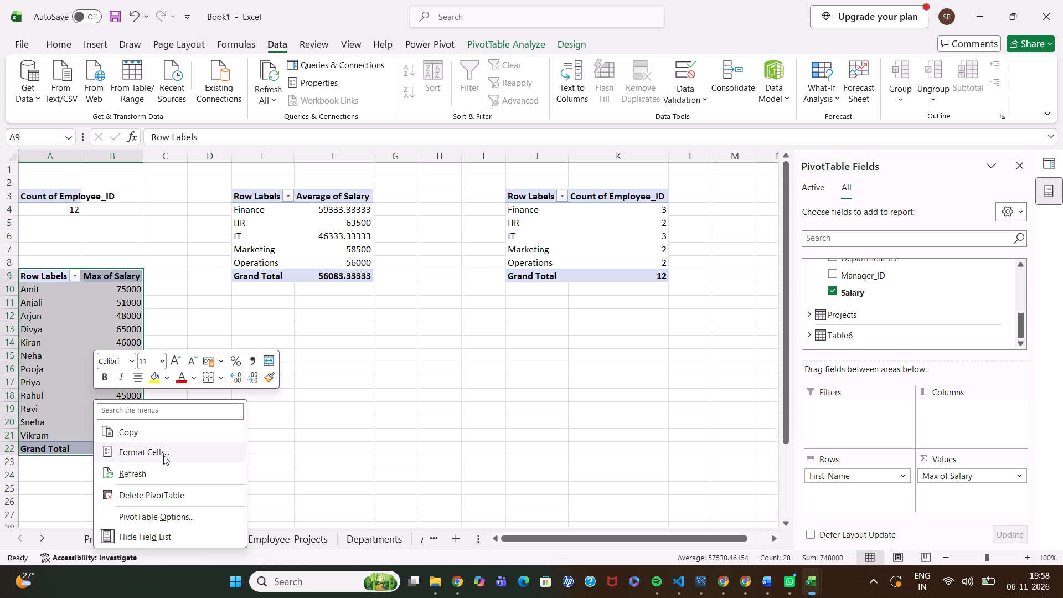
click(160, 518)
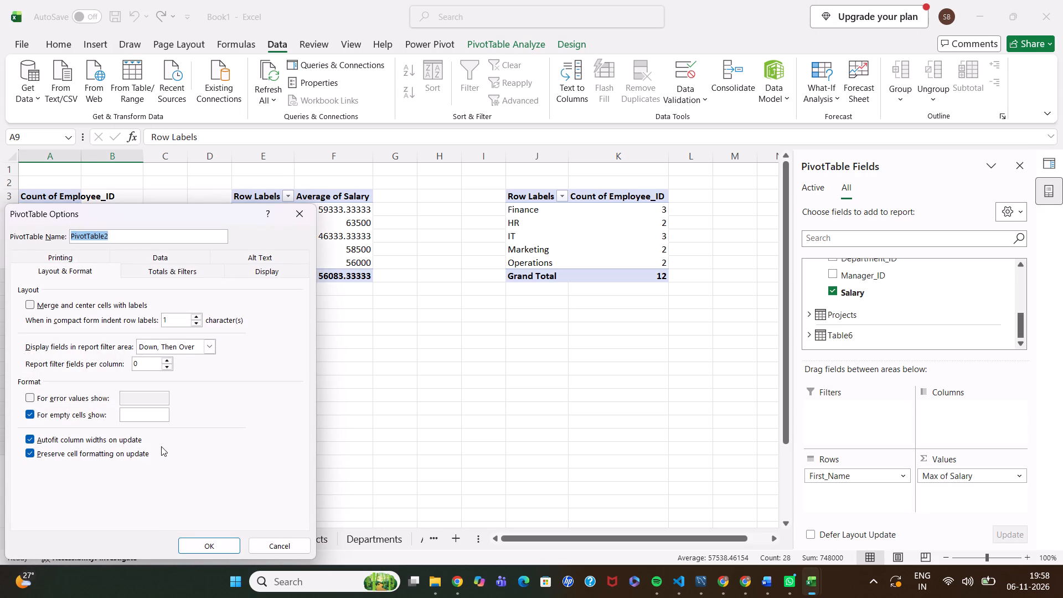
click(159, 257)
click(262, 255)
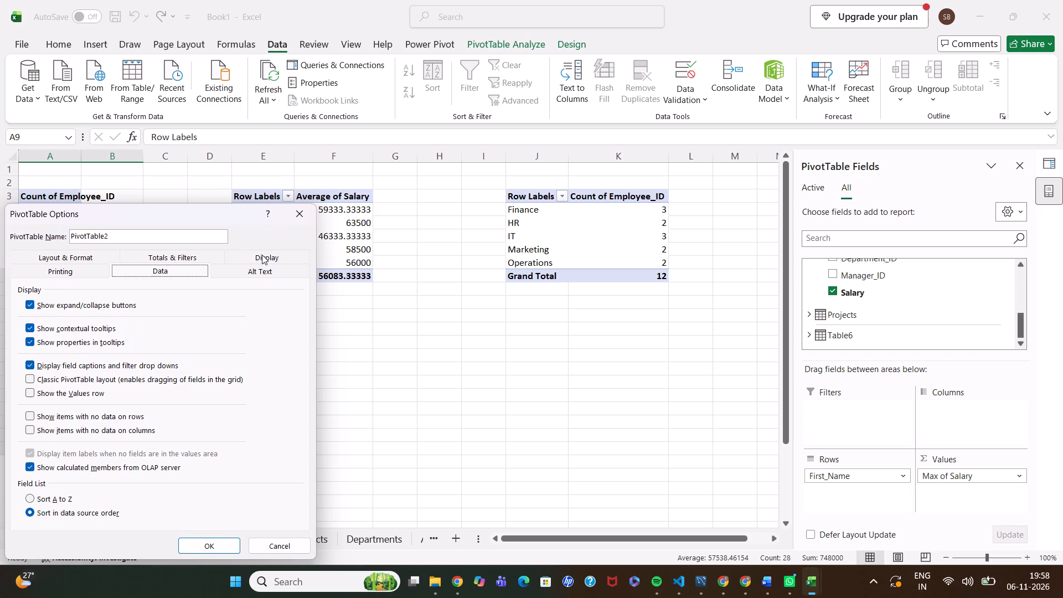
click(303, 214)
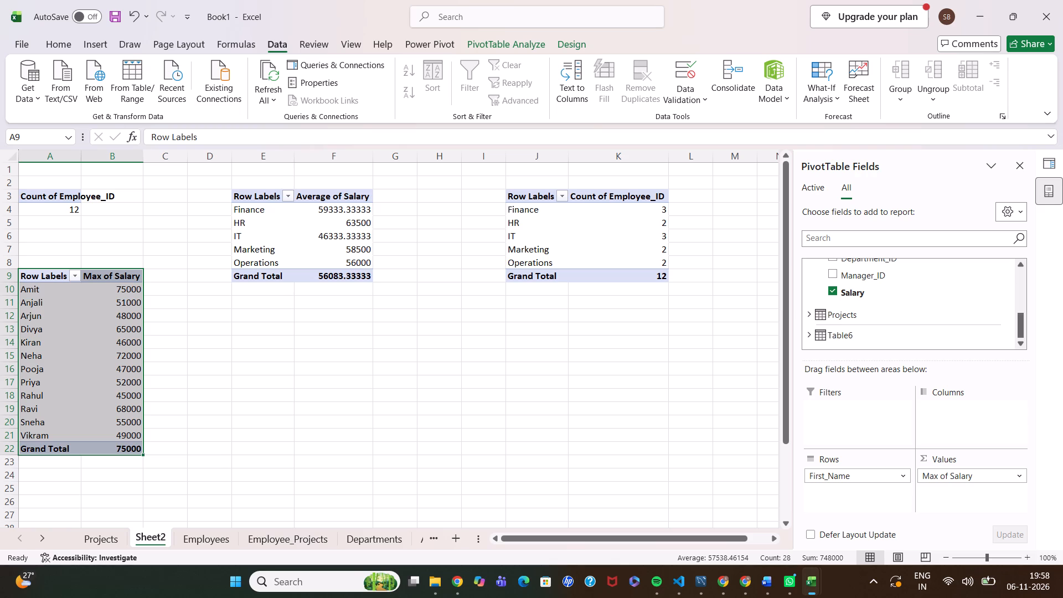
Copy the Count of Employee_ID PivotTable at A3 to E15 and remove Count of Employee_ID from the copy.
click(354, 367)
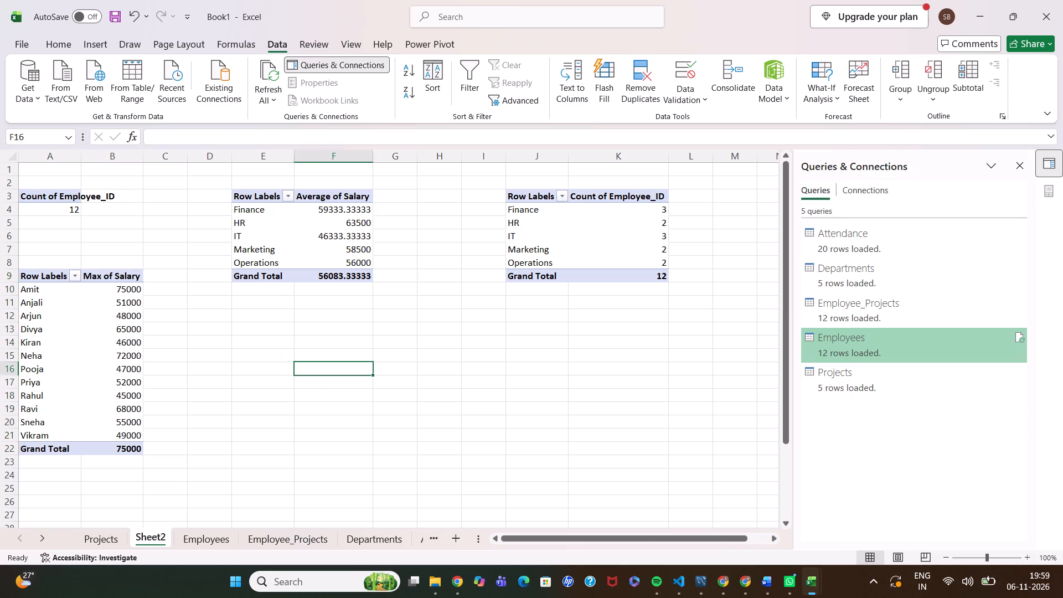
click(276, 337)
key(ctrl+v)
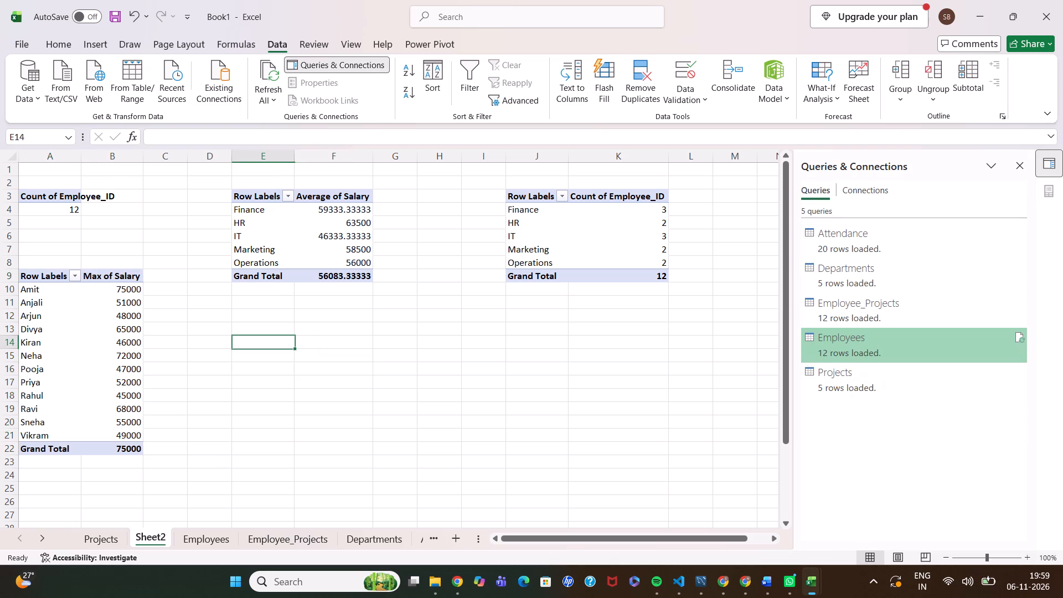
click(277, 343)
click(42, 193)
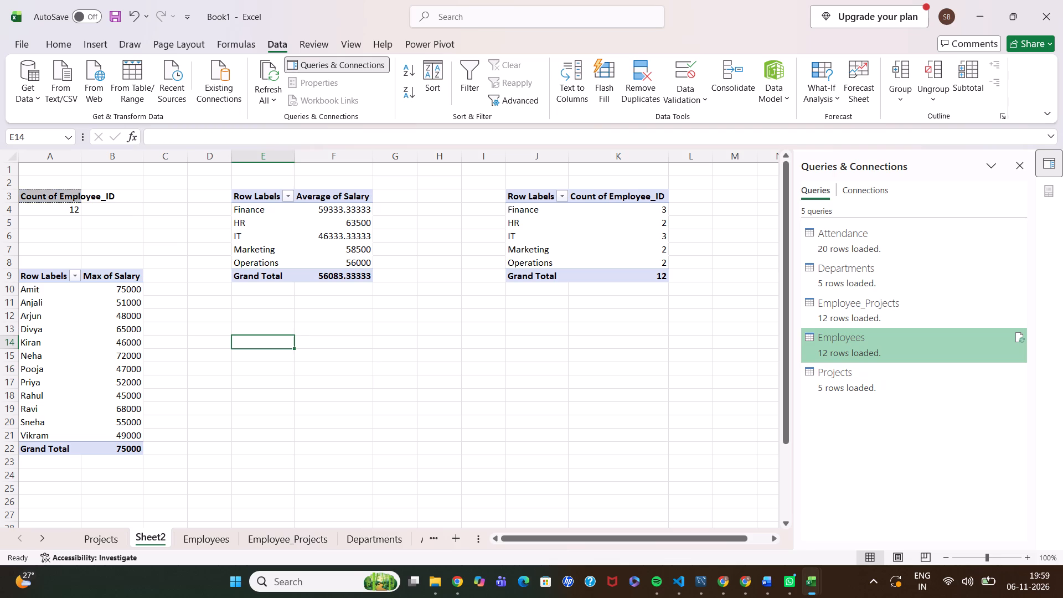
drag(42, 193, 99, 216)
click(99, 216)
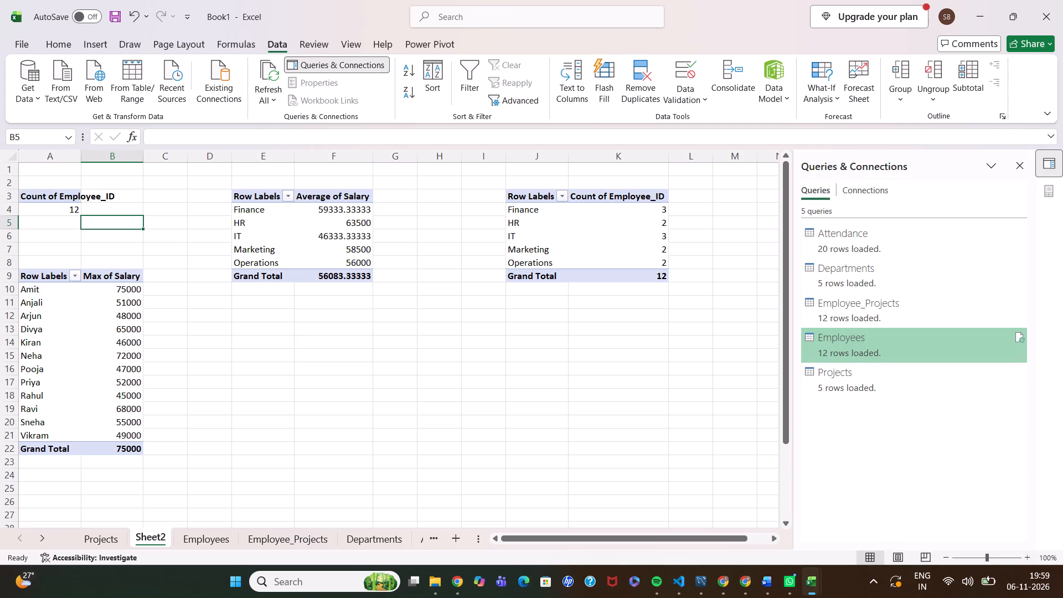
click(36, 199)
click(91, 213)
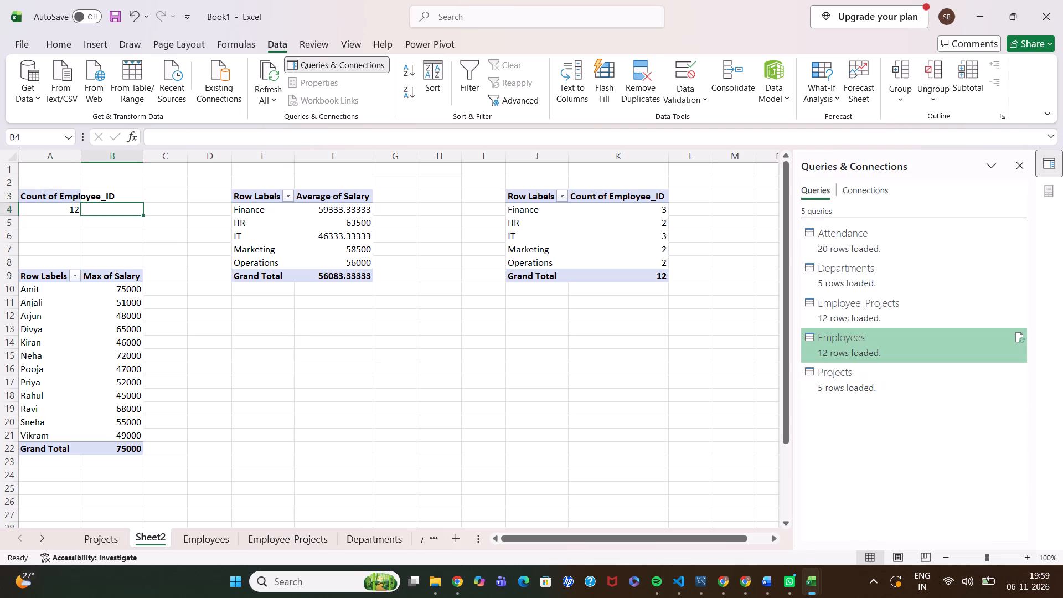
drag(50, 196, 100, 213)
key(ctrl+c)
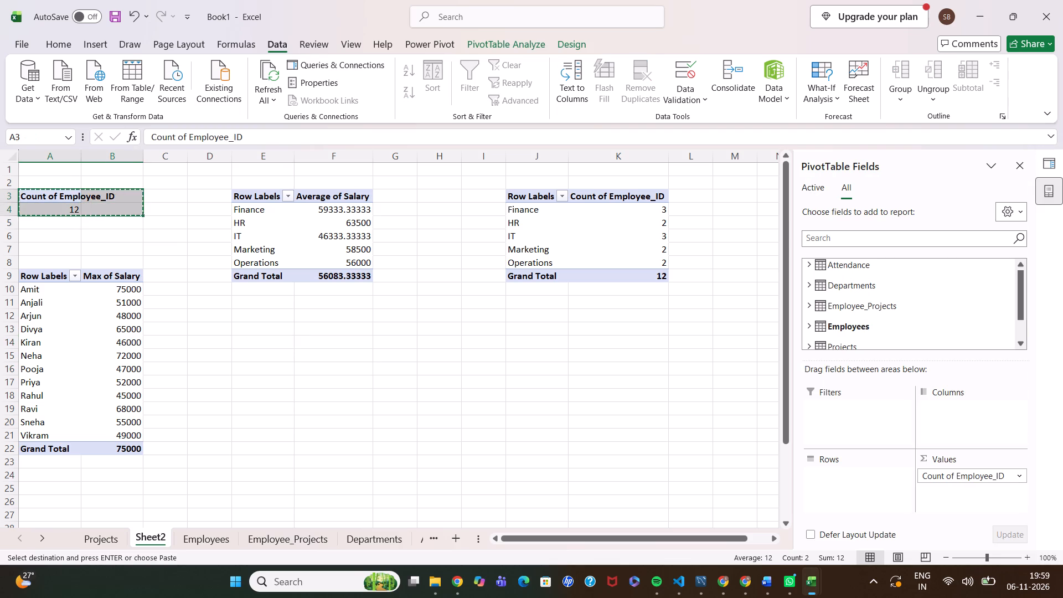
click(290, 360)
key(ctrl+v)
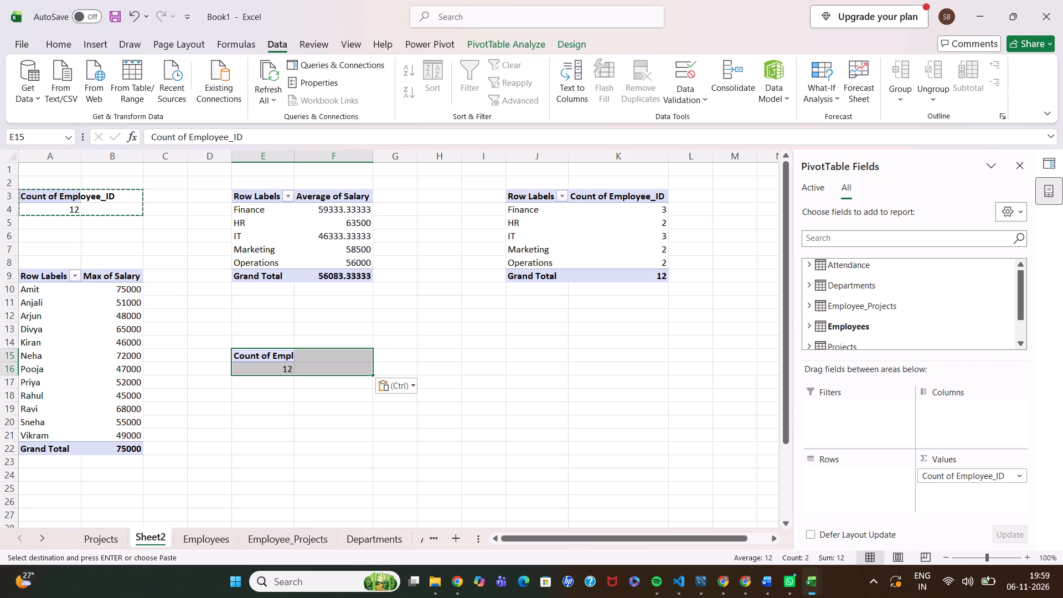
drag(990, 473, 621, 498)
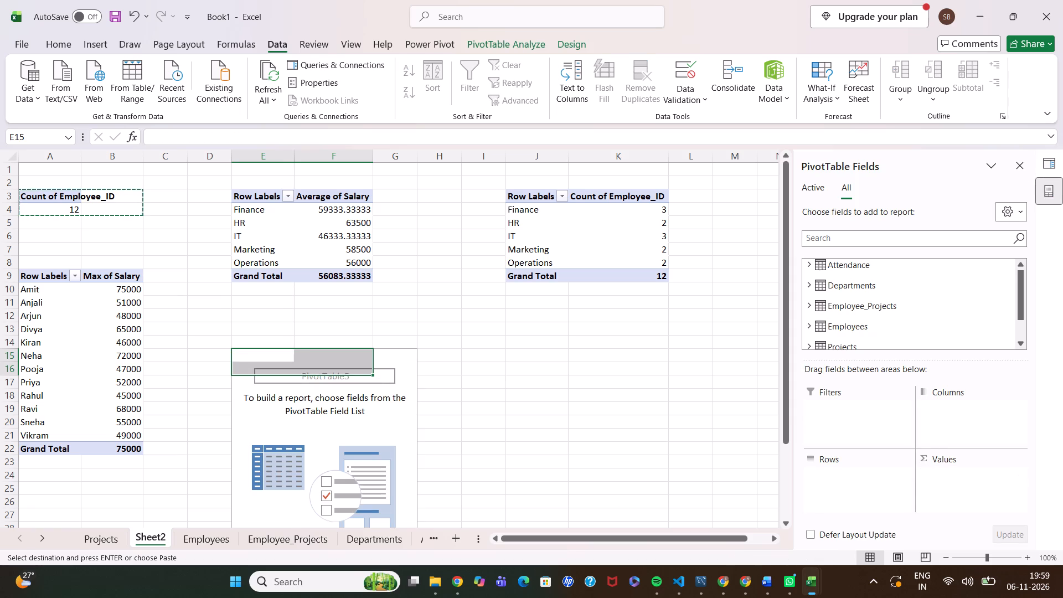
Paste another copy of the A3 PivotTable at K16 and remove its Count of Employee_ID value field.
click(575, 366)
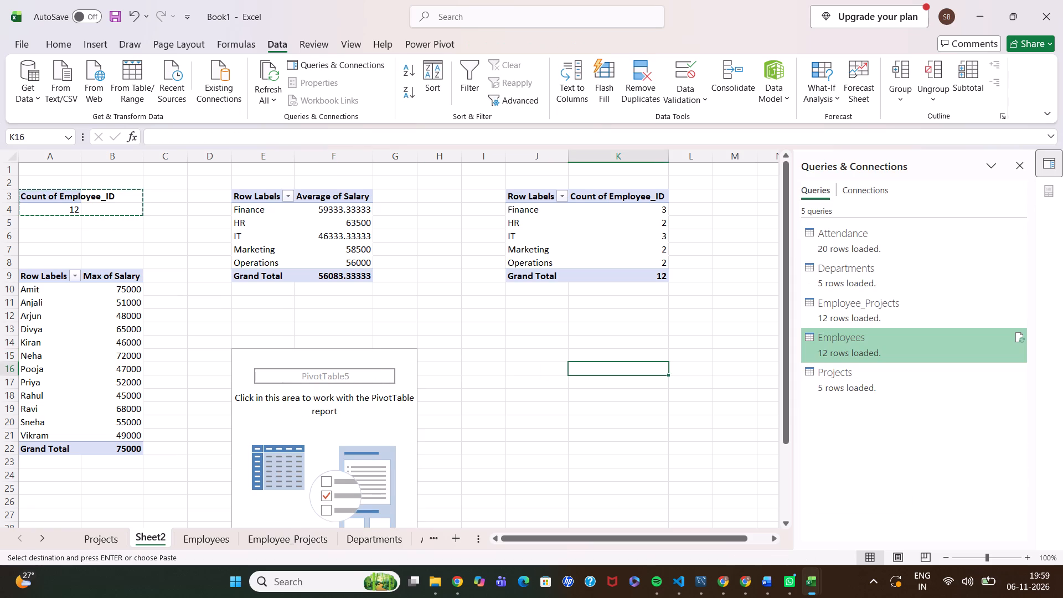
key(ctrl+v)
drag(951, 476, 643, 507)
Add Status from the Attendance table to both the rows and the values of the blank PivotTable at K16, summarized by Count.
scroll(374, 388, down, 1)
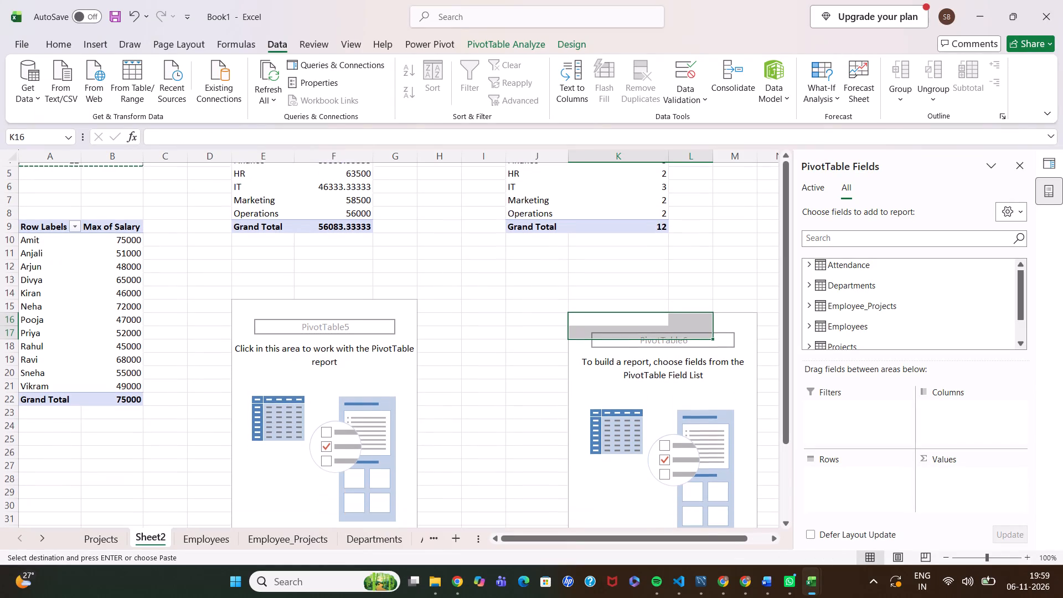
scroll(374, 388, down, 2)
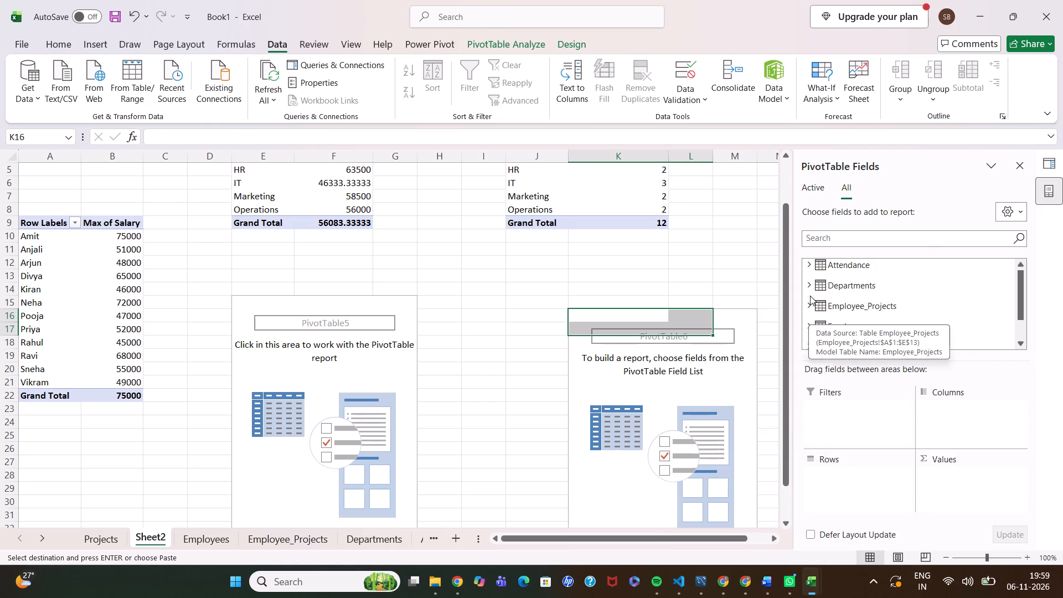
click(811, 262)
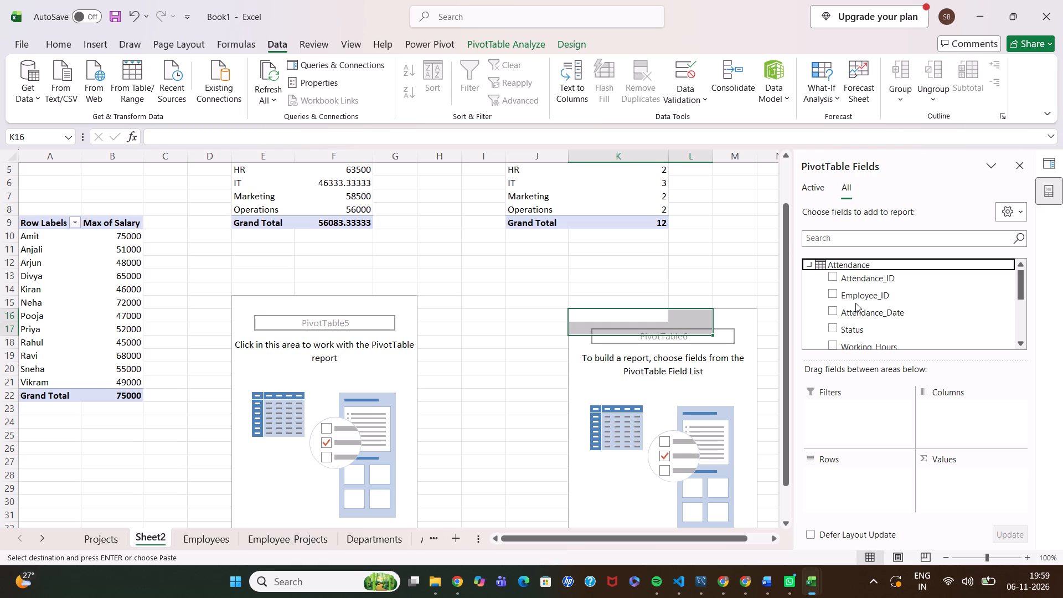
scroll(870, 317, down, 1)
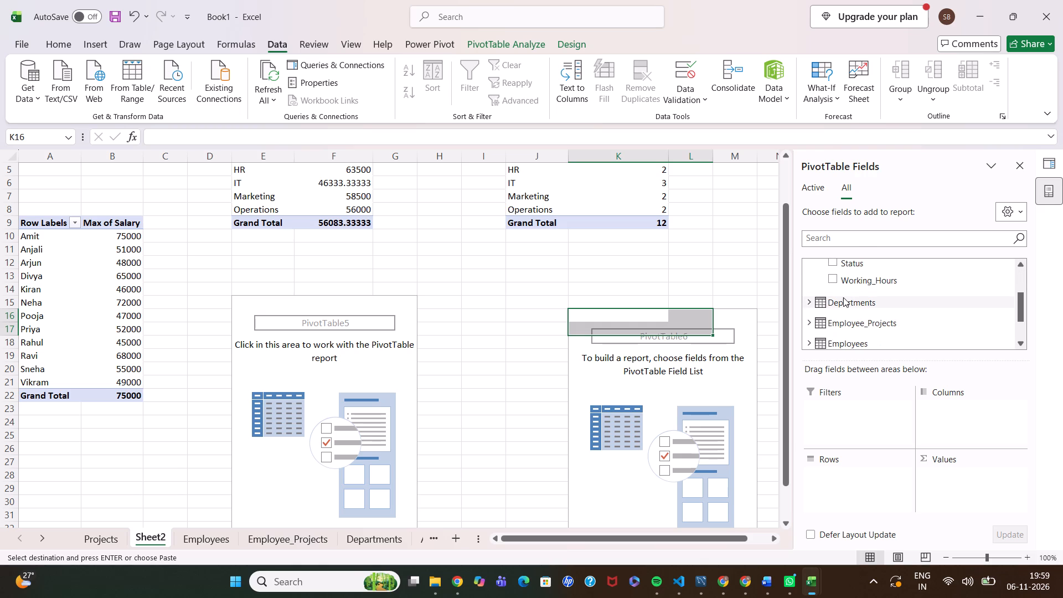
scroll(843, 297, up, 1)
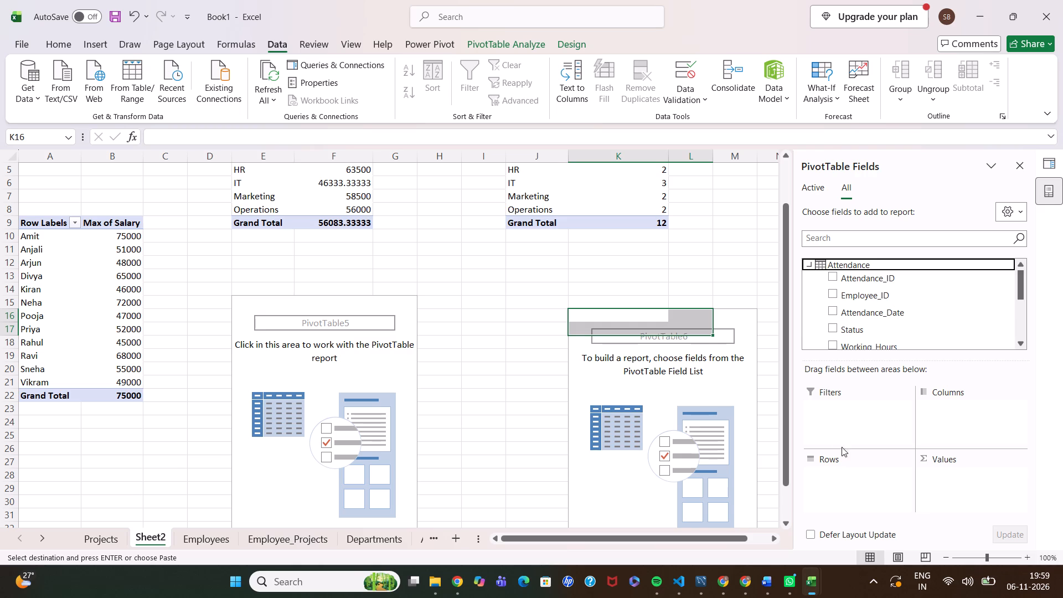
drag(832, 326, 851, 474)
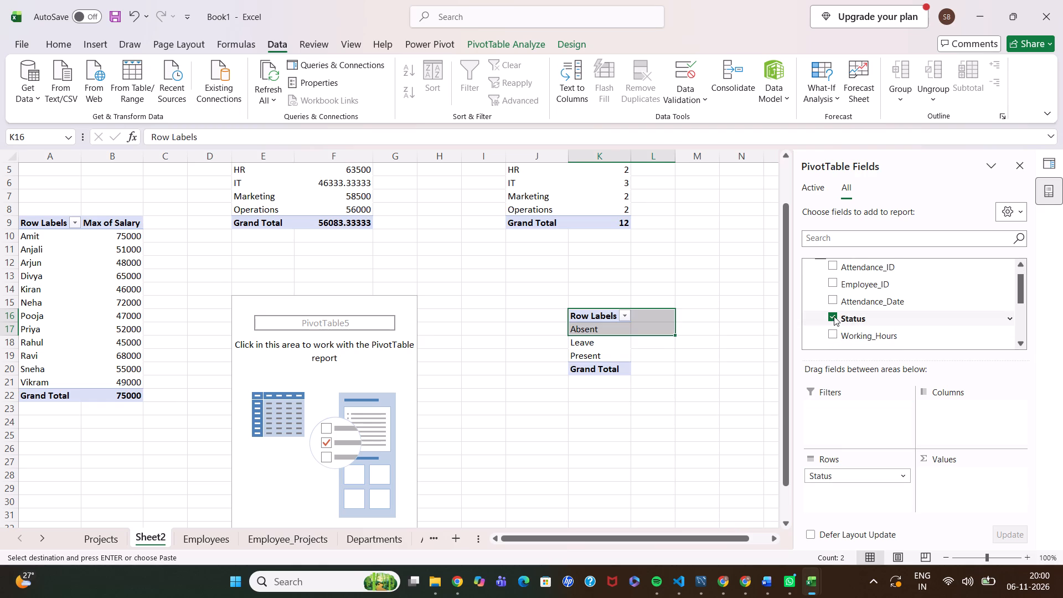
drag(833, 315, 950, 471)
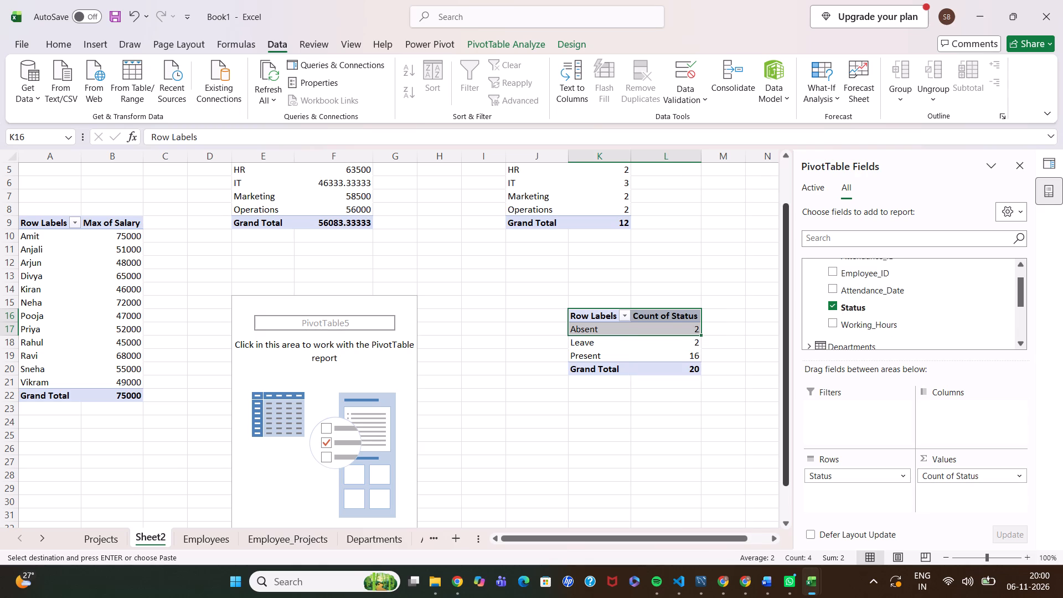
Examine the summary function and Show Values As options in the value field settings of Count of Status in the K16 PivotTable.
click(691, 331)
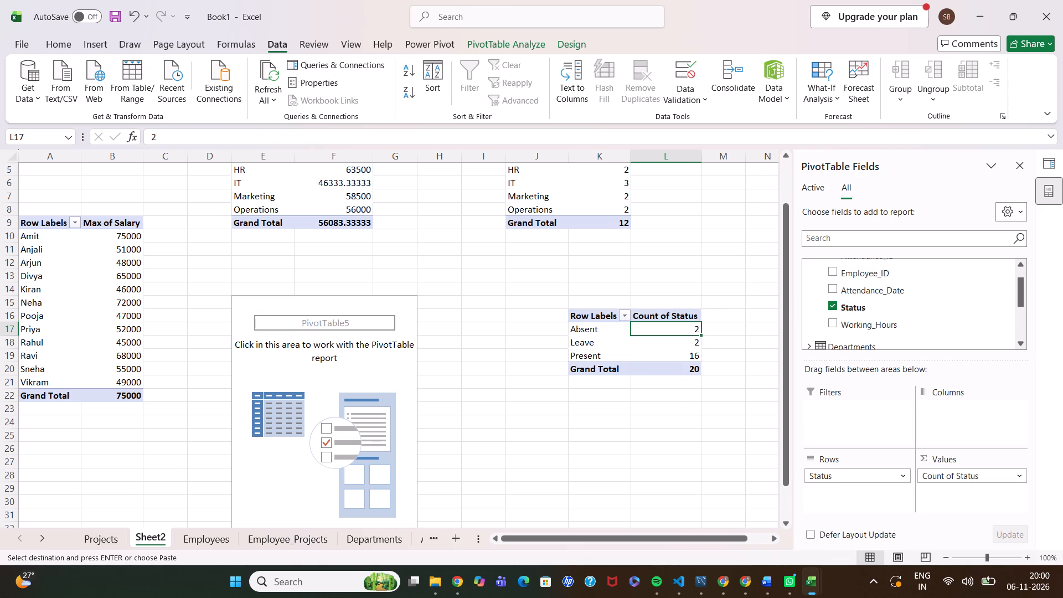
click(718, 315)
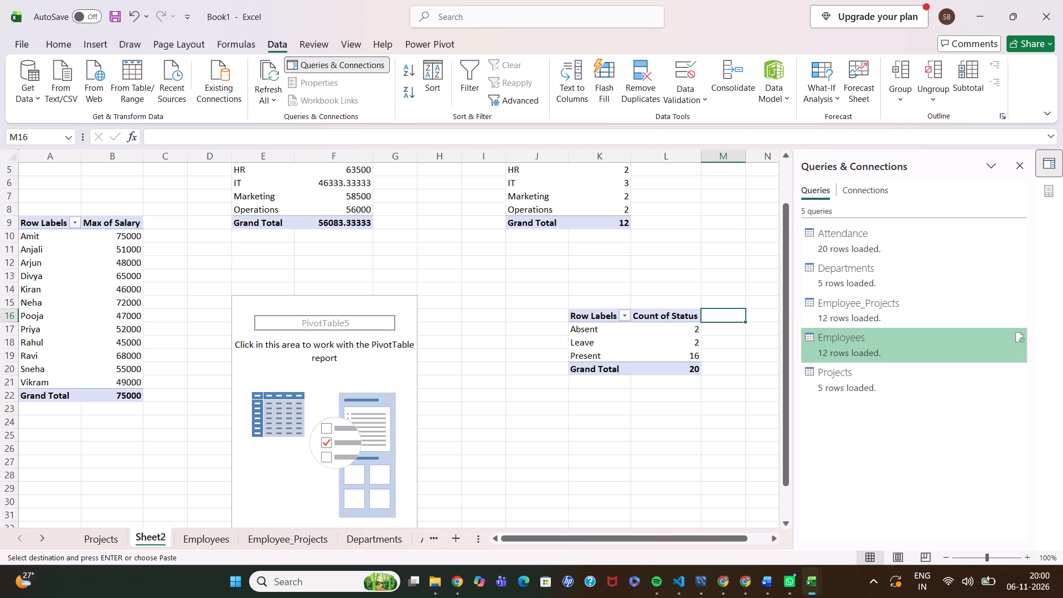
click(682, 320)
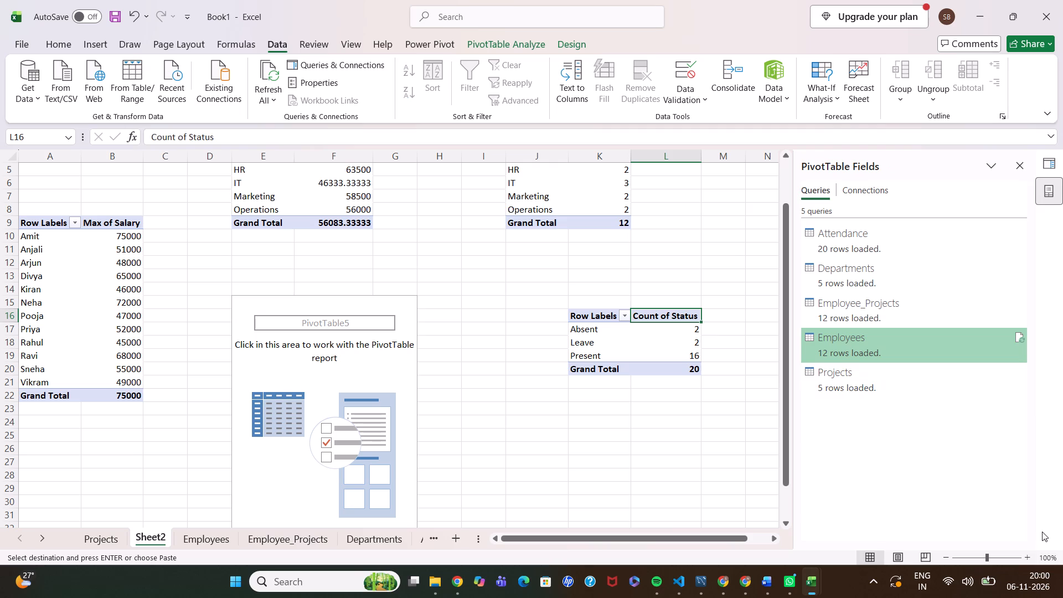
click(1020, 476)
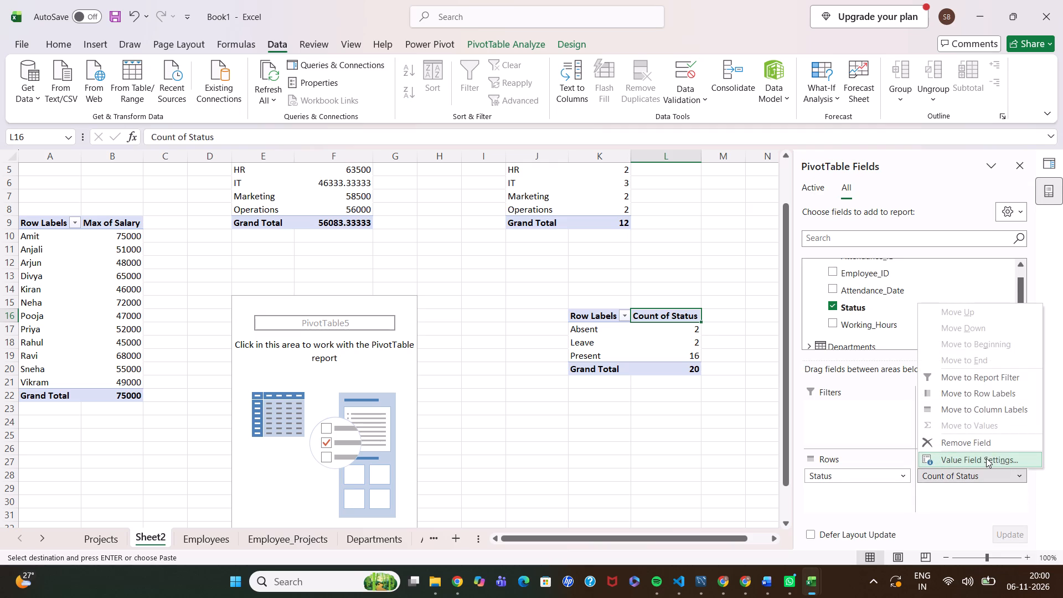
click(986, 458)
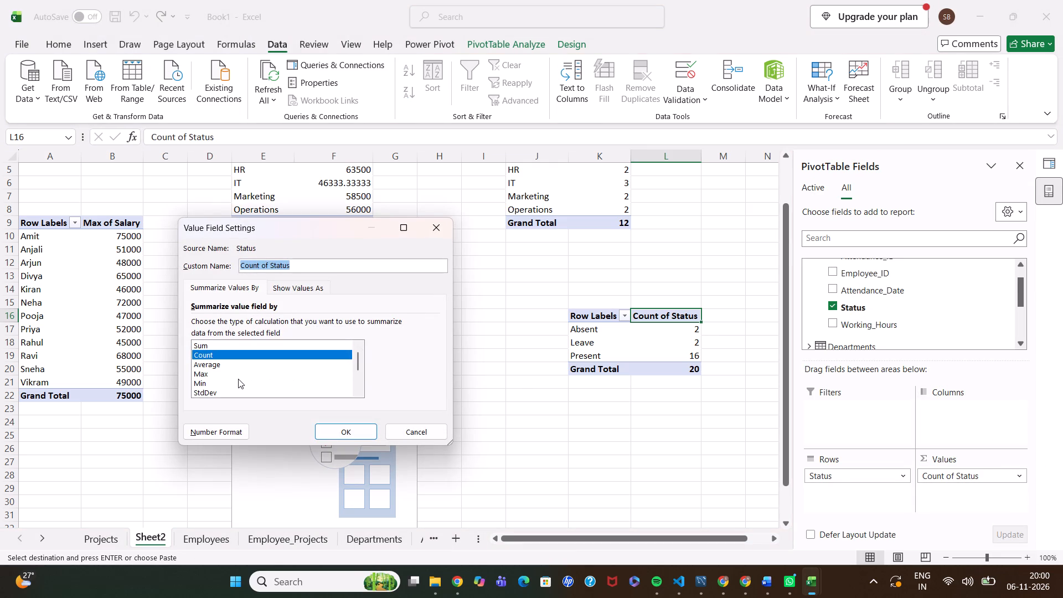
scroll(238, 379, down, 1)
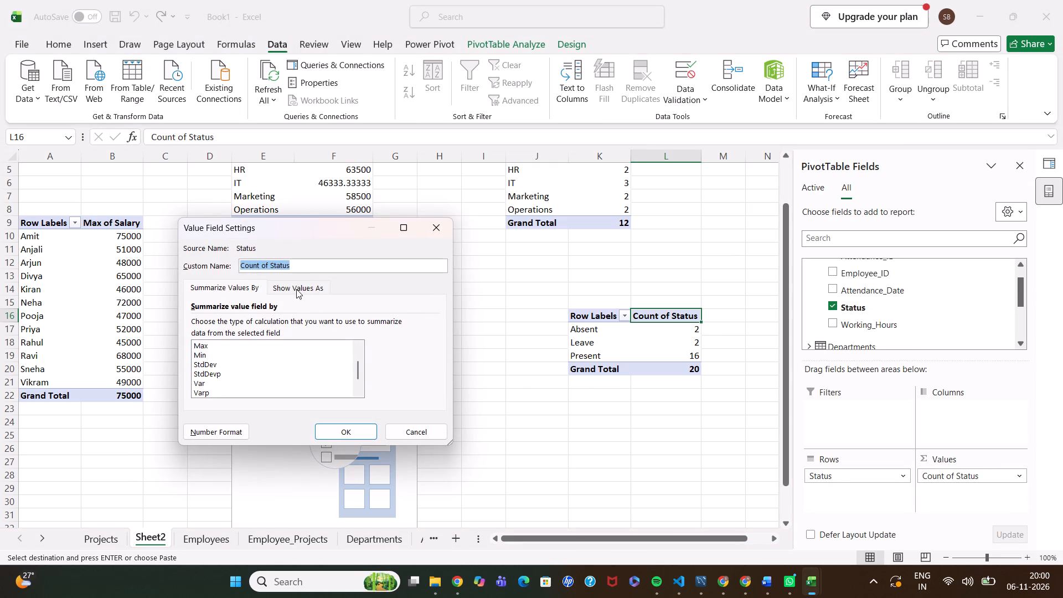
scroll(269, 378, down, 2)
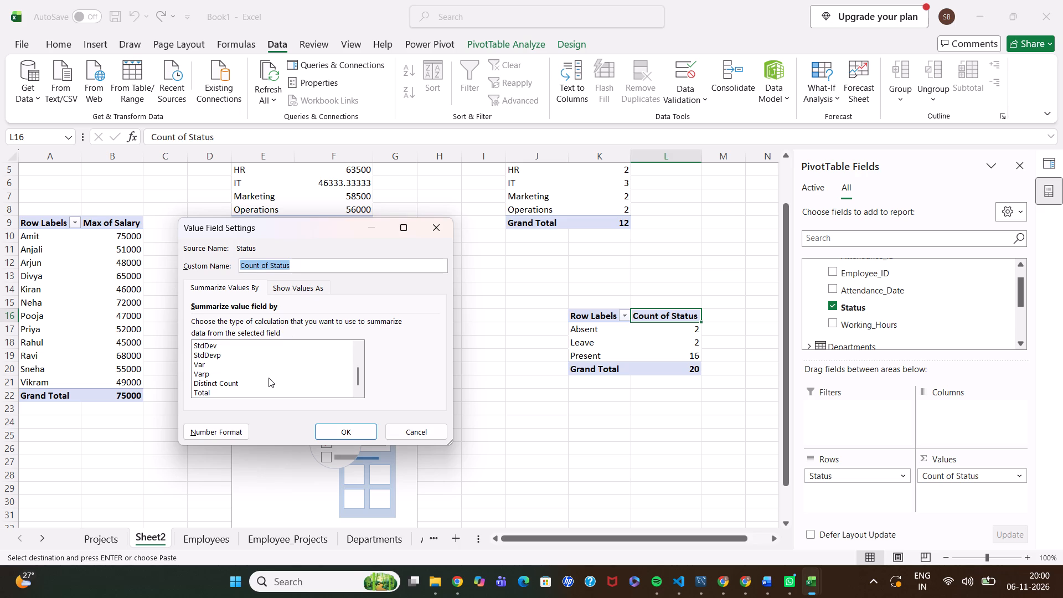
scroll(269, 378, down, 7)
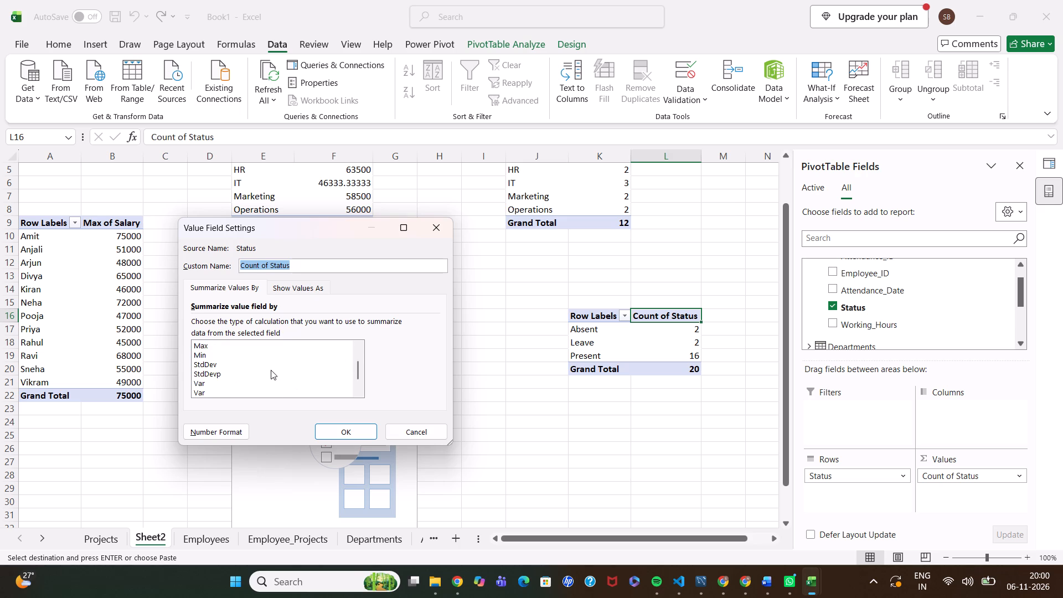
scroll(271, 370, down, 2)
click(298, 289)
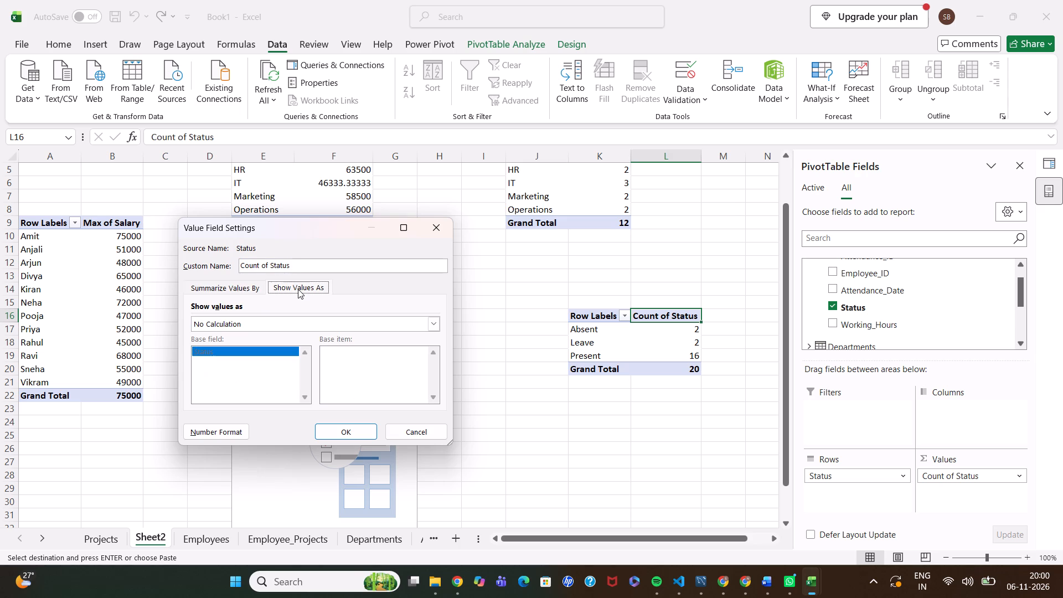
click(433, 230)
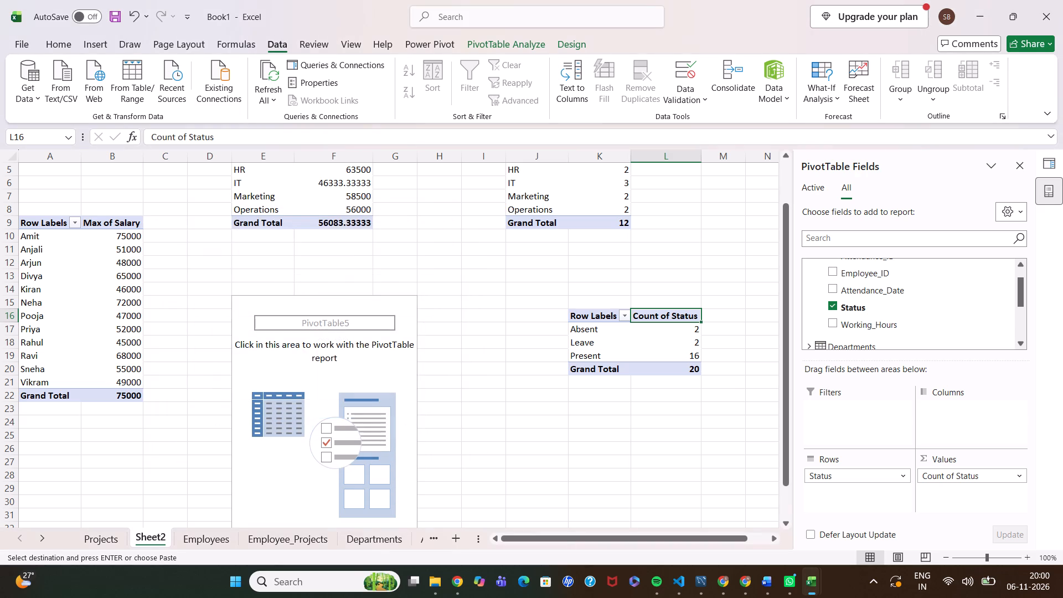
Enter the column heading % in cell M16, beside the Count of Status heading.
click(708, 318)
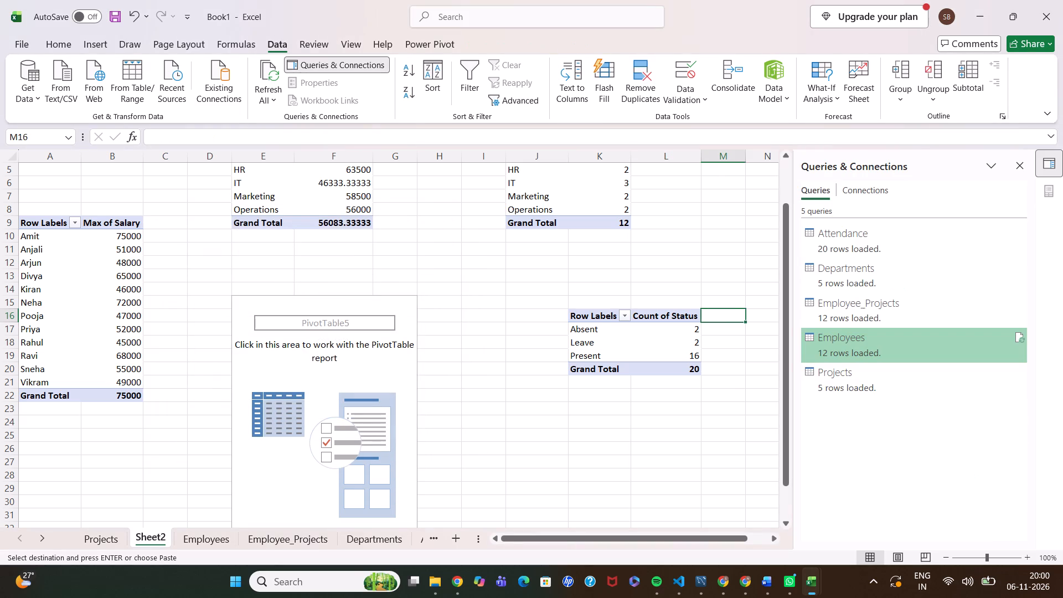
click(720, 316)
key(shift+percent)
click(717, 337)
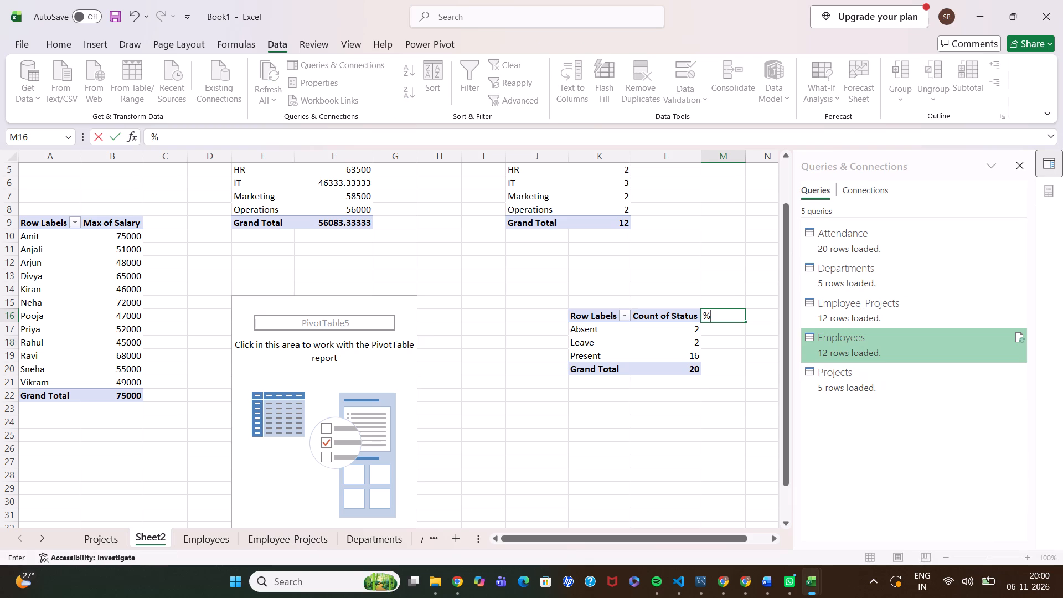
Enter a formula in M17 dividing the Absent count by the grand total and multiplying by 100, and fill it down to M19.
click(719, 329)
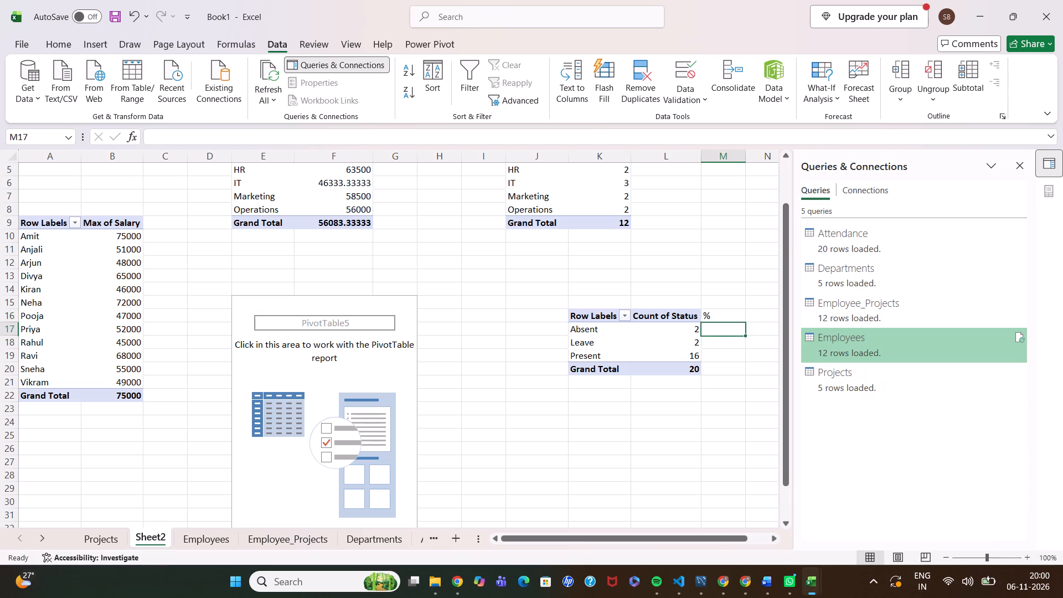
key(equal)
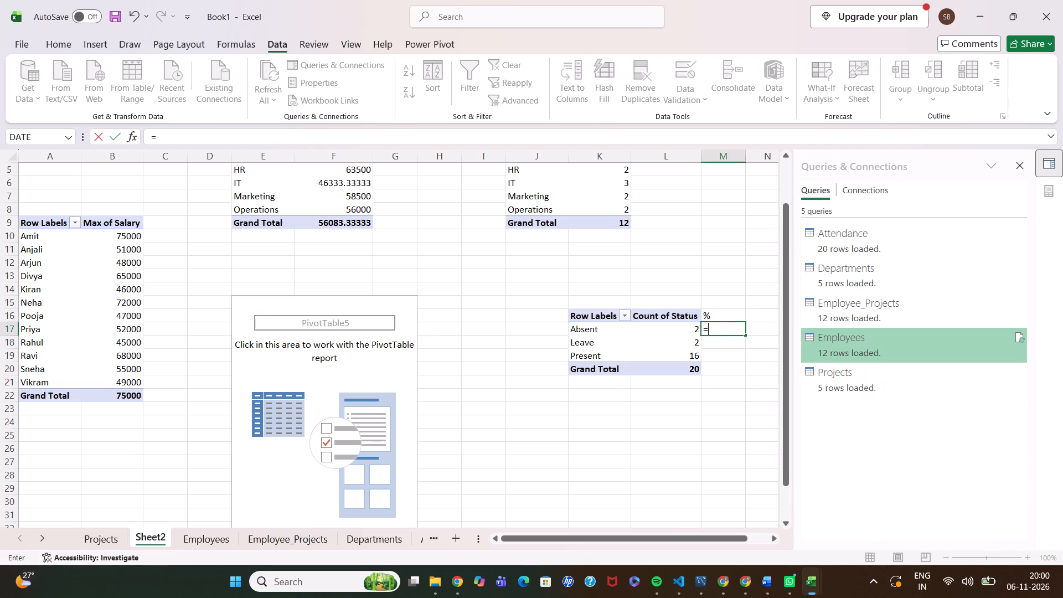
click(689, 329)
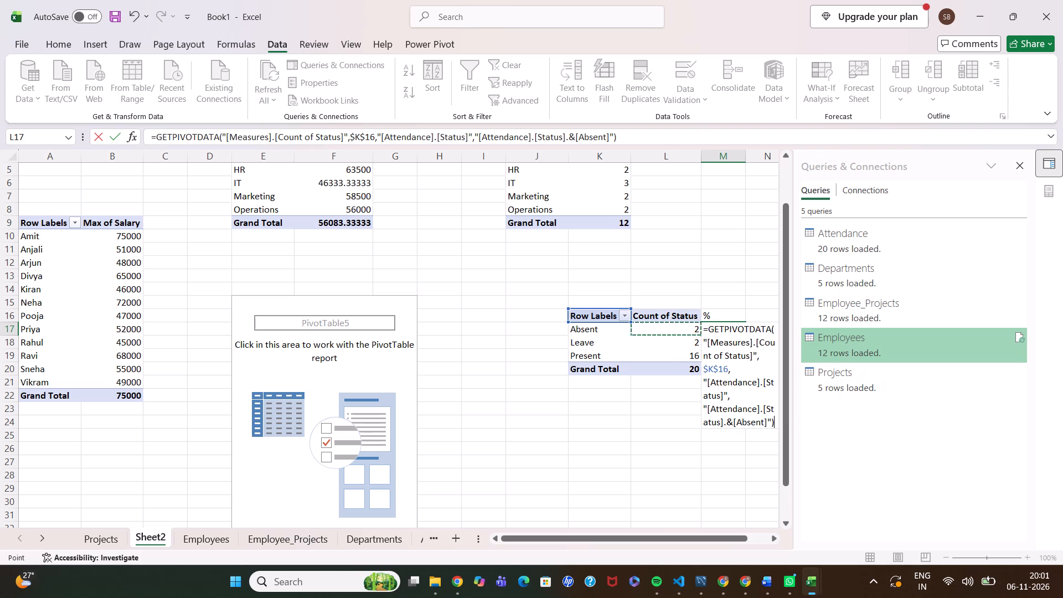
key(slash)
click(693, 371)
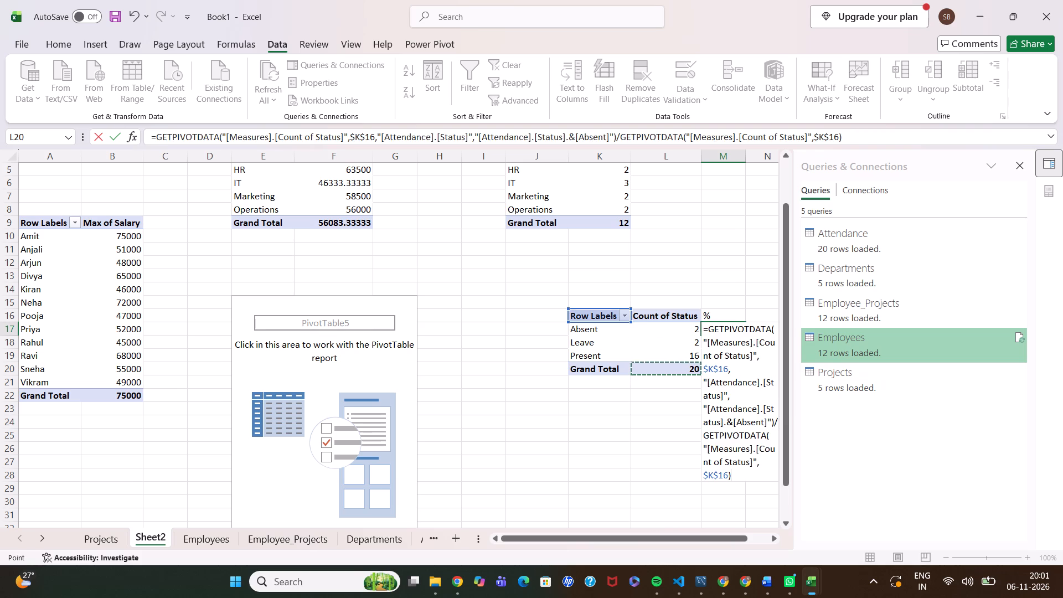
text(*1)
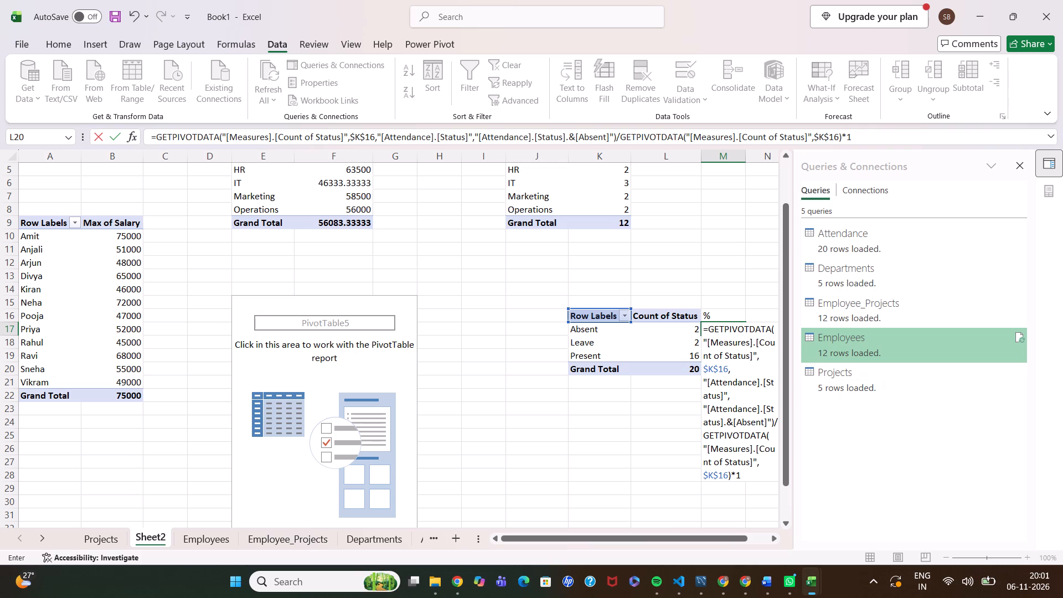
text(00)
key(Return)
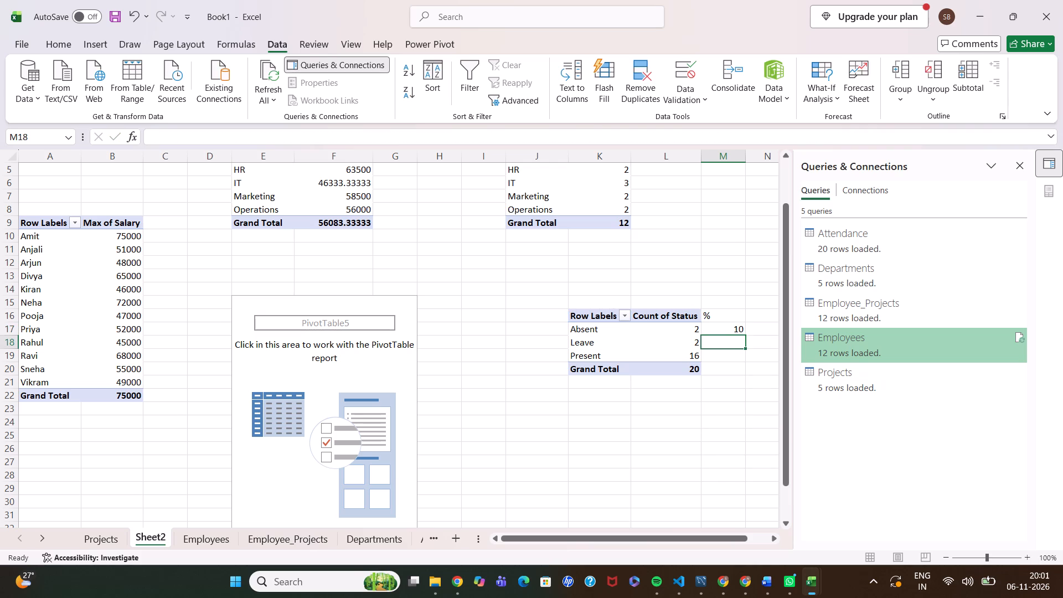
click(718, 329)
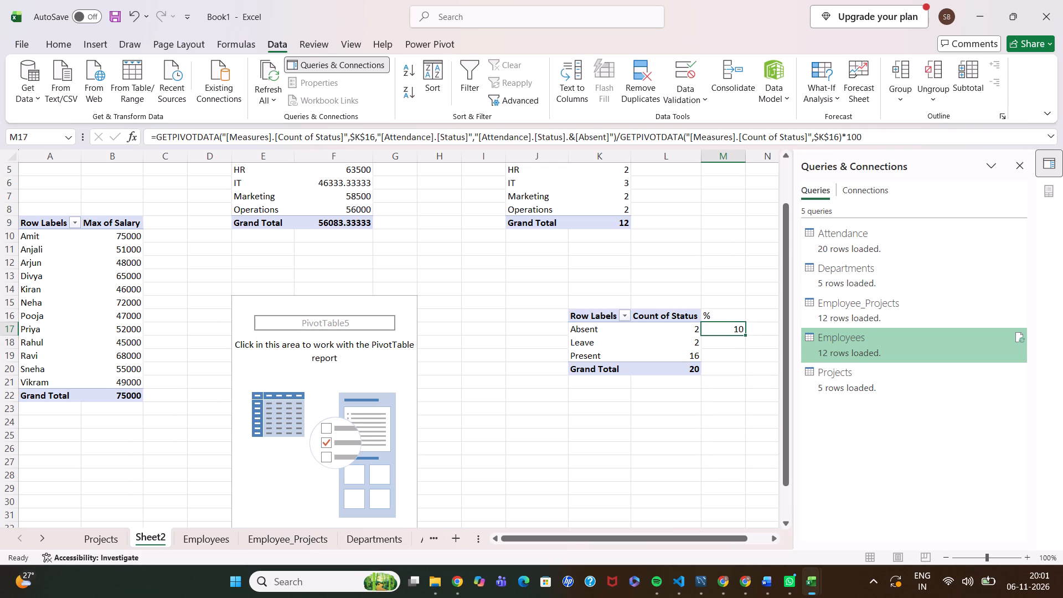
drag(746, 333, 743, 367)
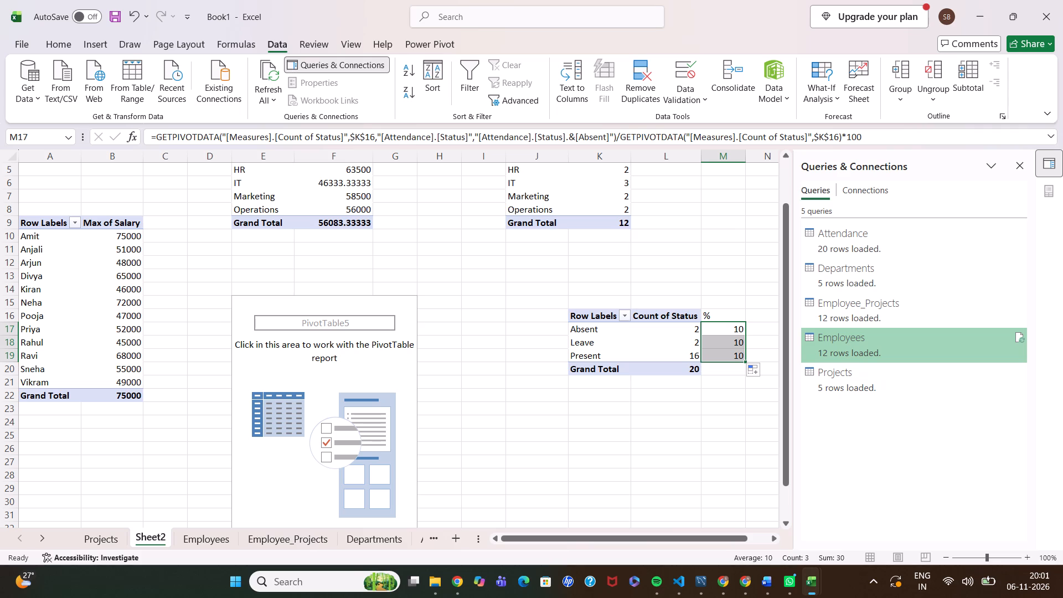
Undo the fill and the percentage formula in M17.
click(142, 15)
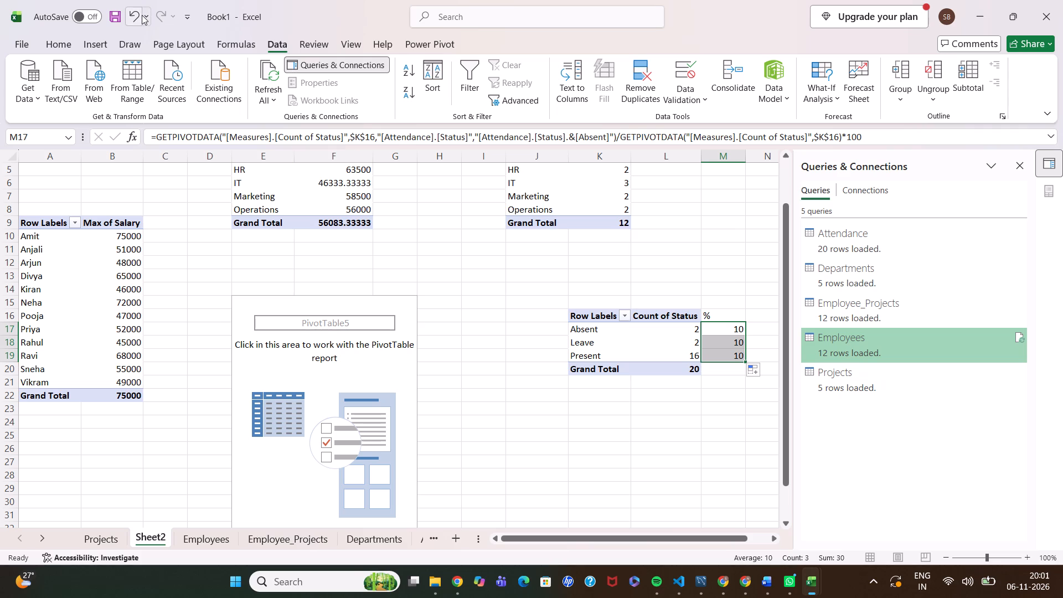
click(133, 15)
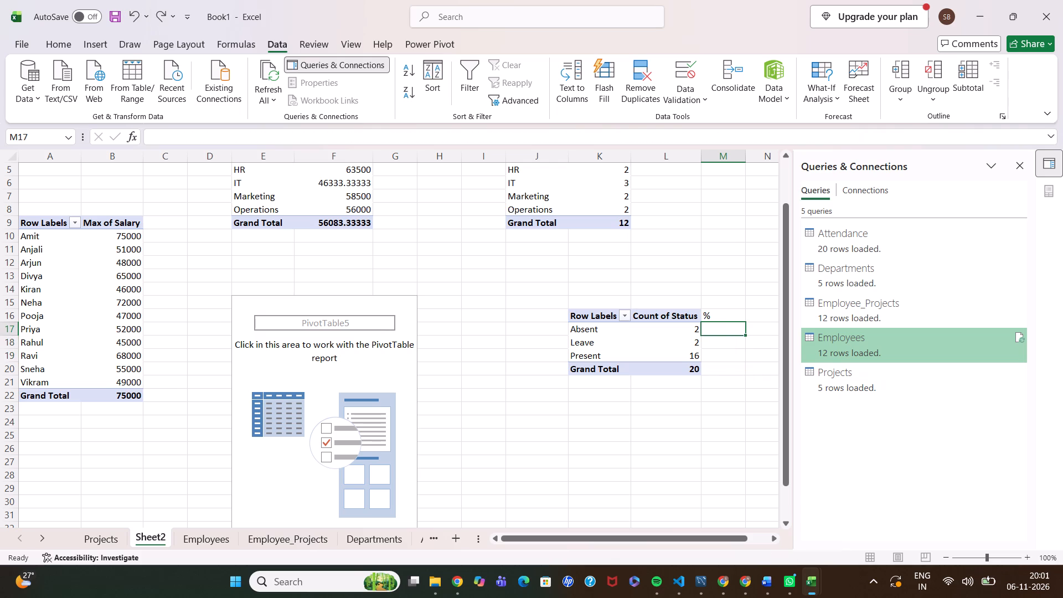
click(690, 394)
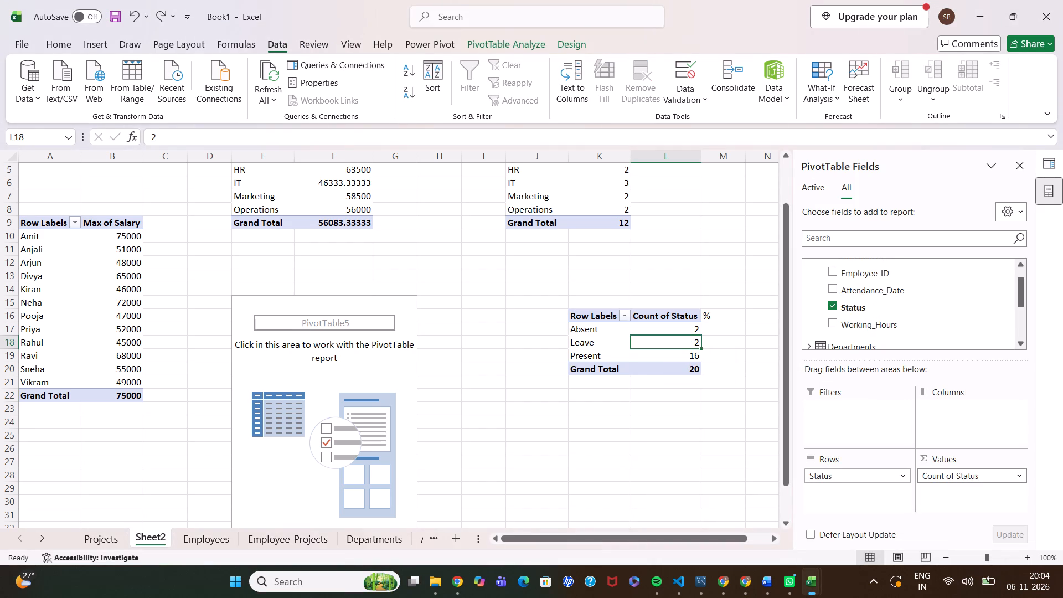
drag(1015, 478, 910, 290)
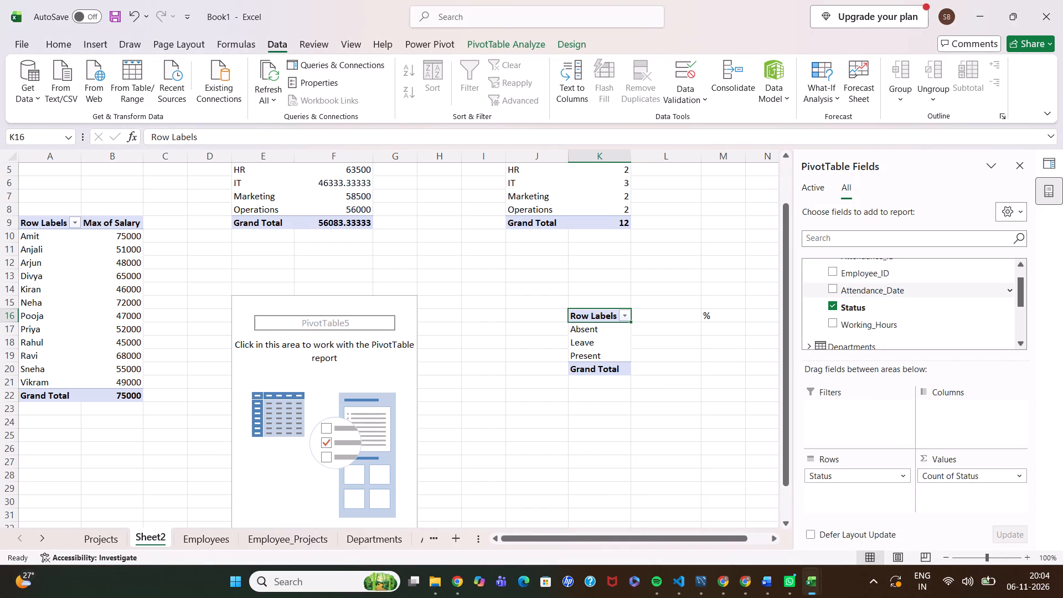
scroll(849, 290, up, 1)
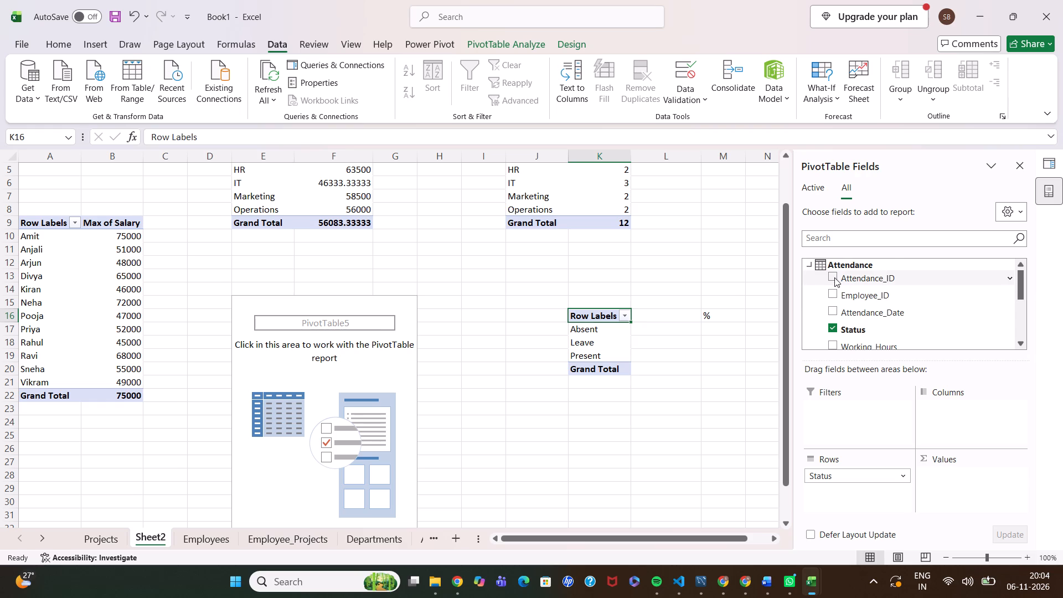
drag(833, 275, 962, 467)
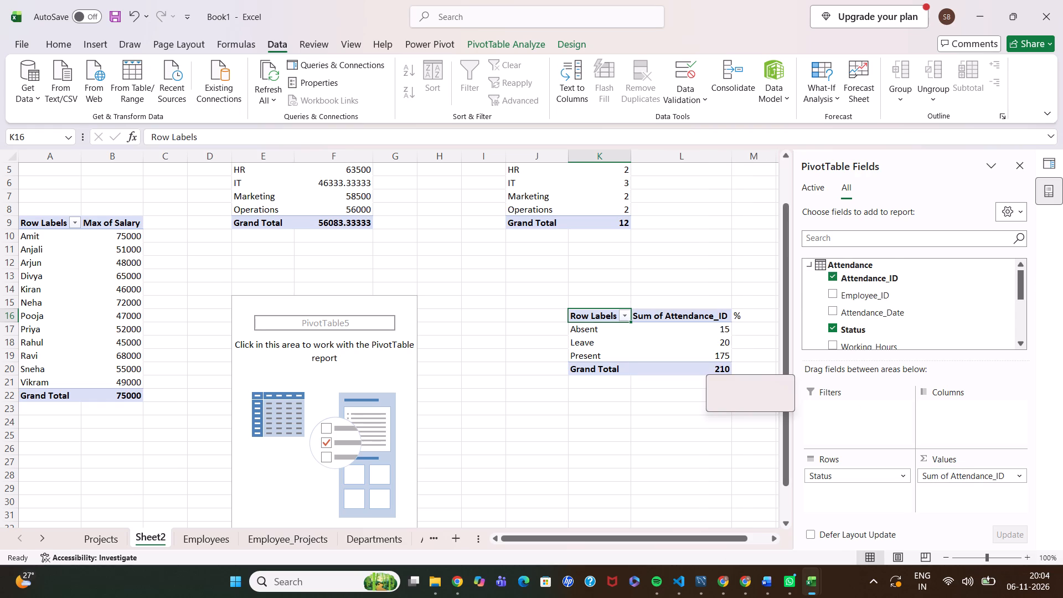
click(1020, 473)
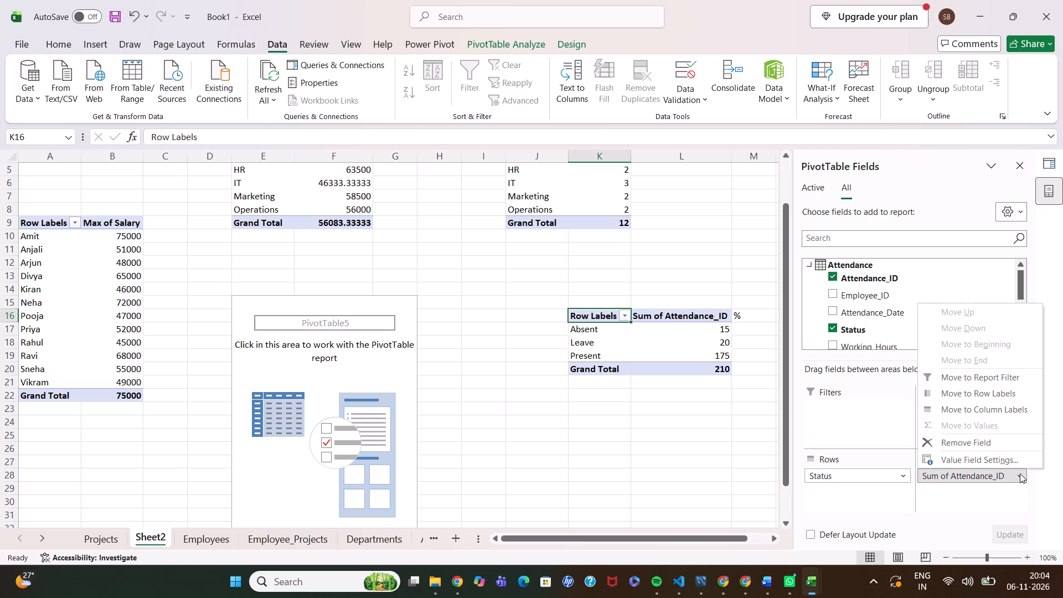
click(996, 463)
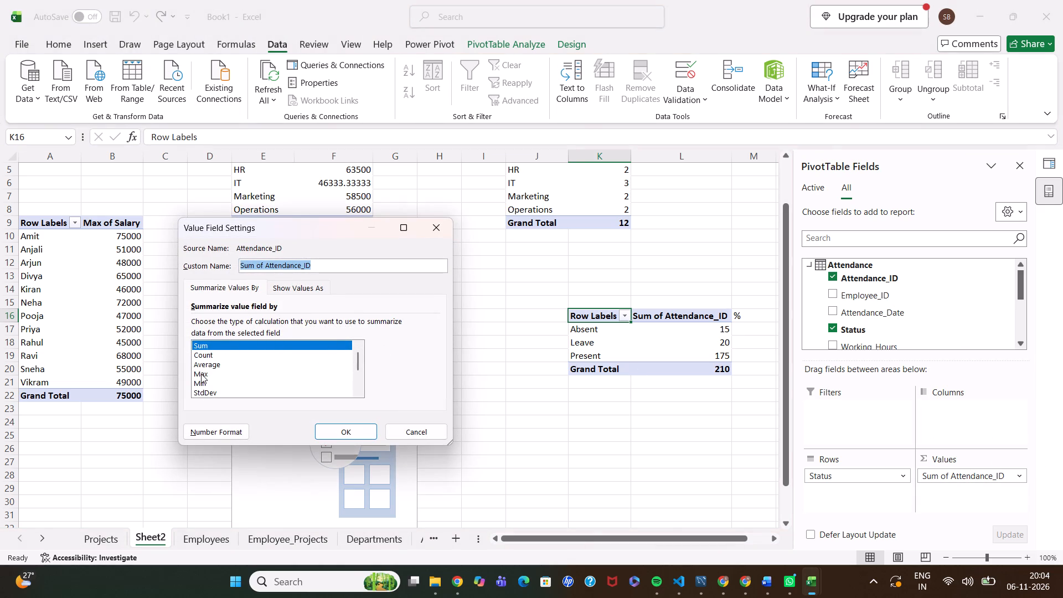
click(203, 358)
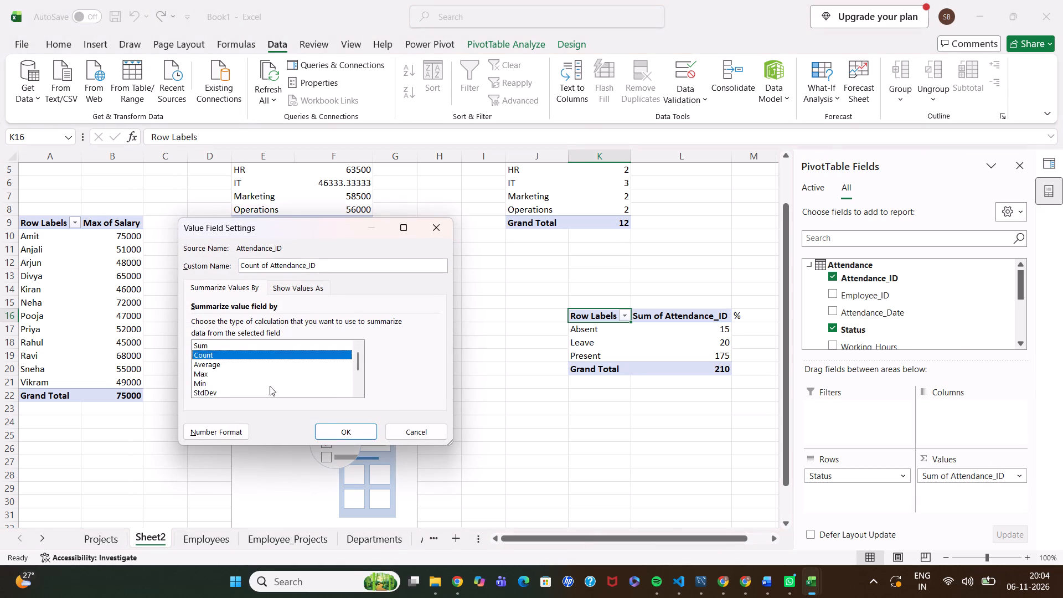
click(351, 432)
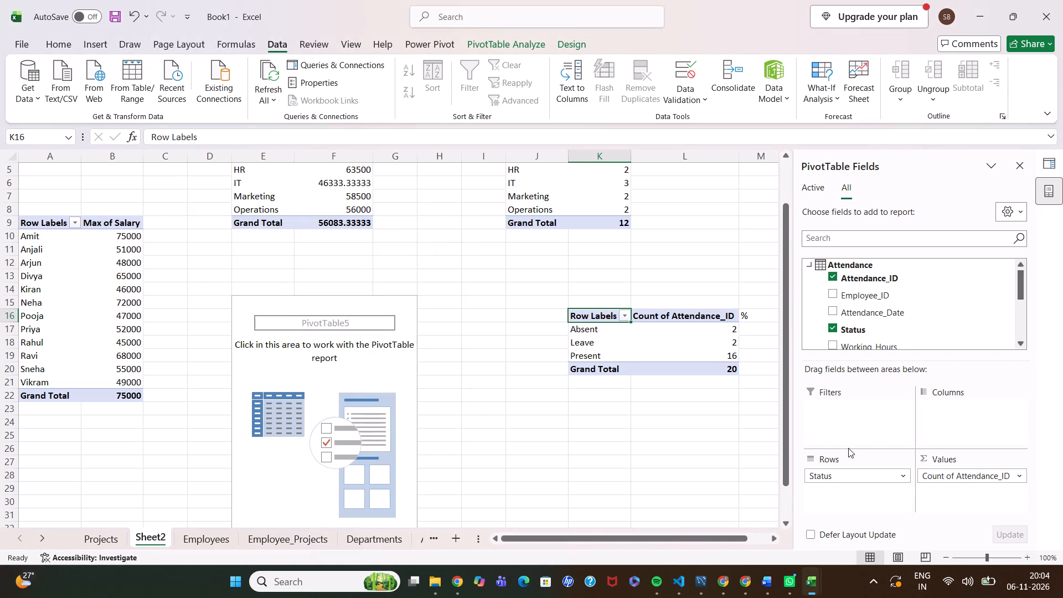
Show the Count of Attendance_ID values as % of Grand Total.
click(1019, 477)
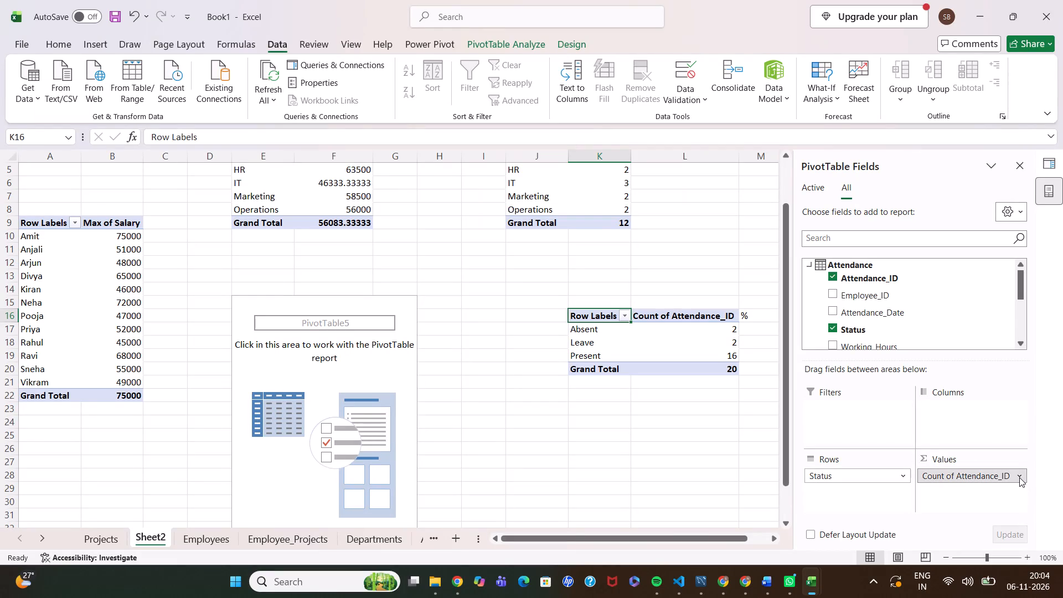
click(982, 461)
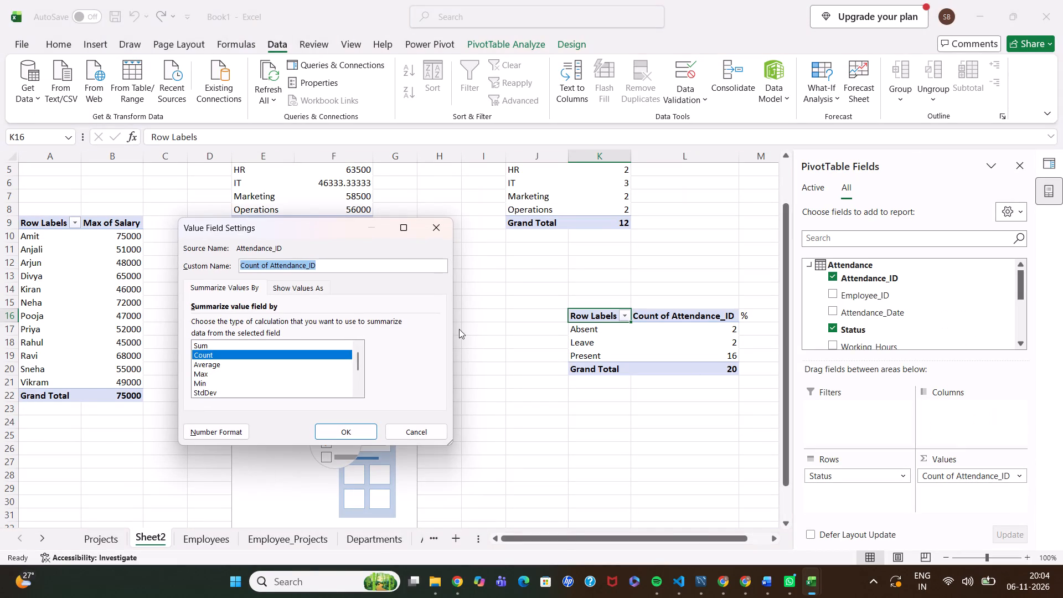
click(288, 286)
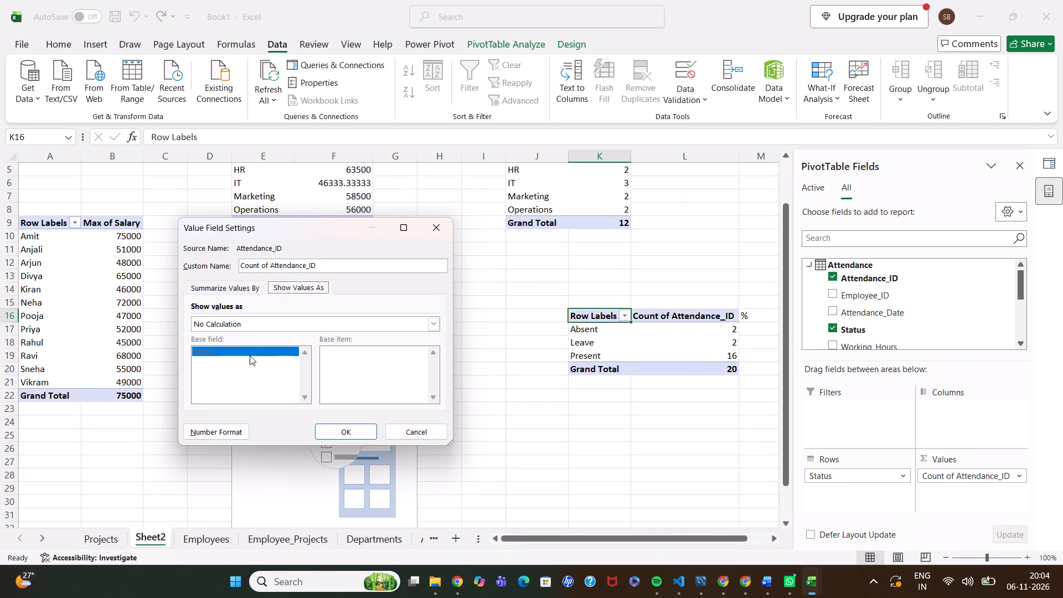
click(250, 355)
drag(260, 353, 260, 367)
drag(260, 367, 336, 316)
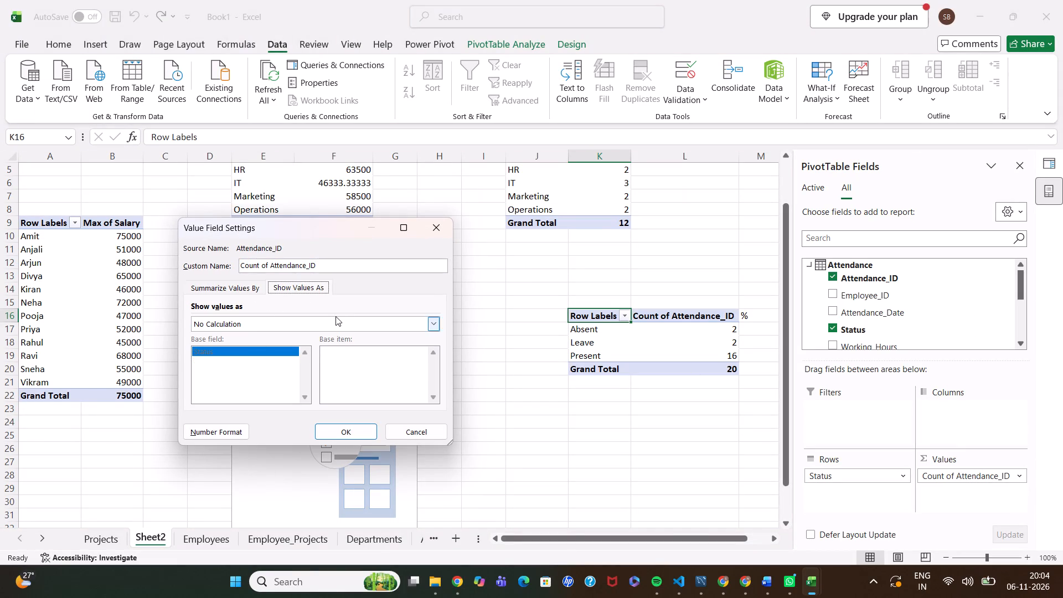
drag(336, 316, 334, 322)
click(334, 322)
click(250, 346)
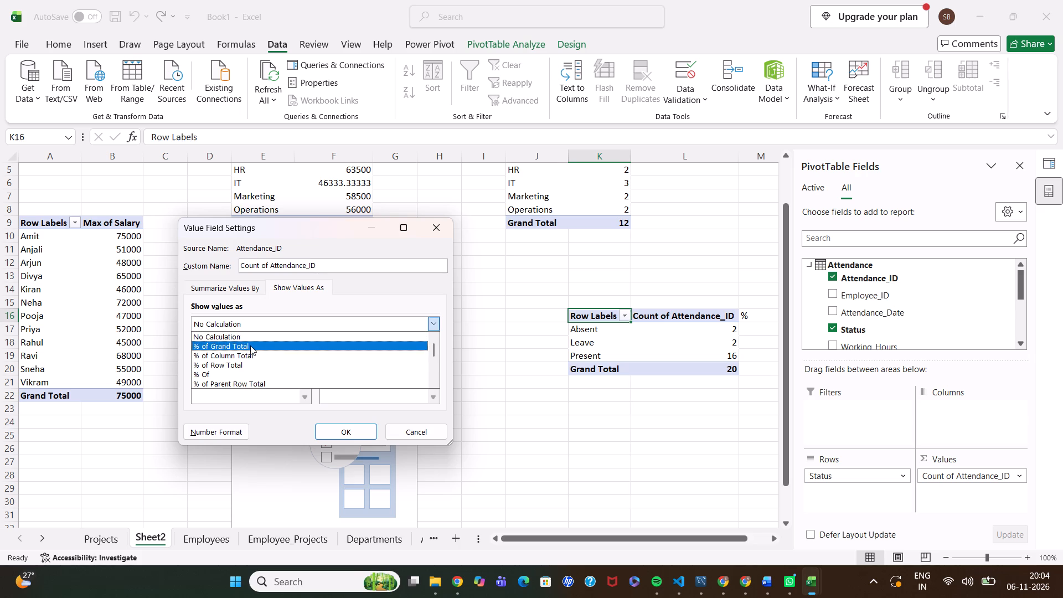
click(347, 428)
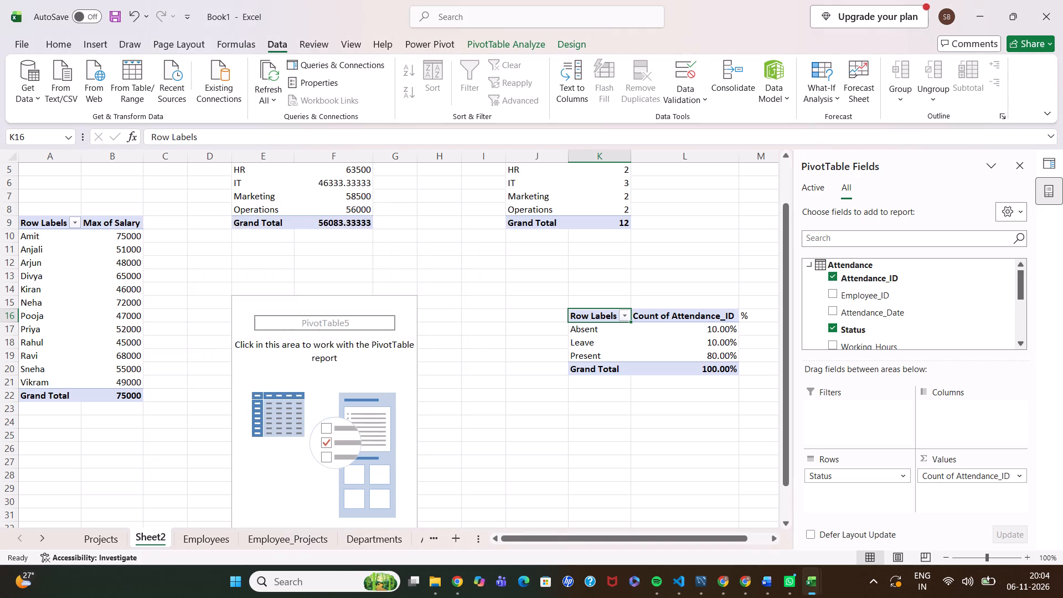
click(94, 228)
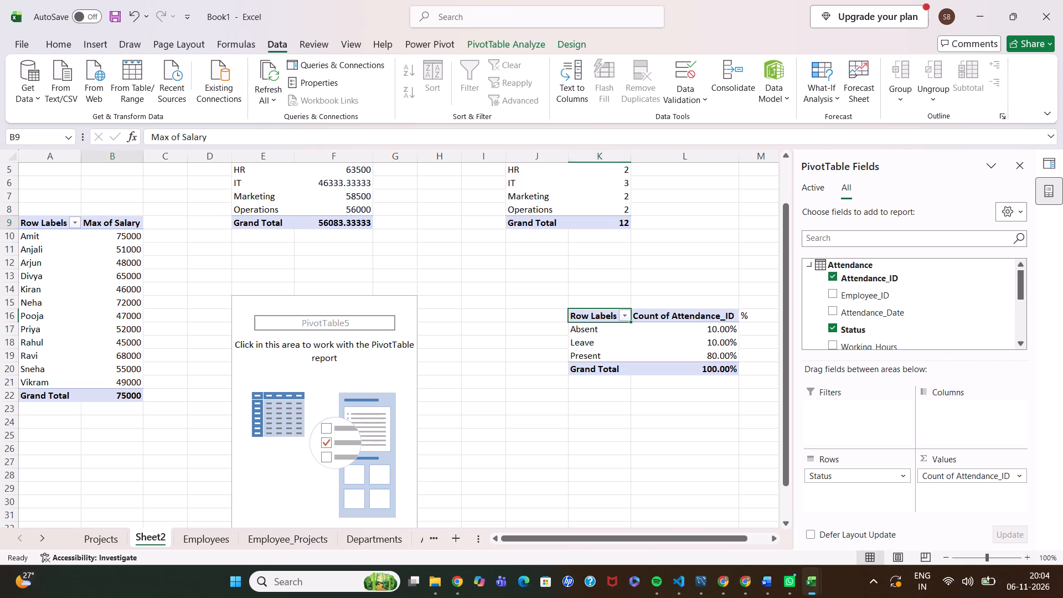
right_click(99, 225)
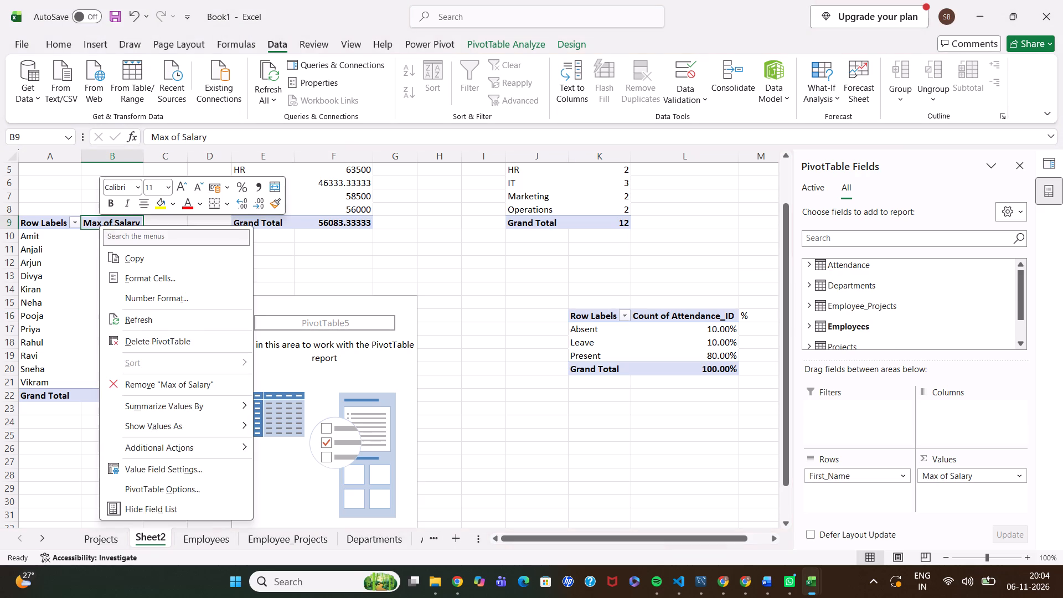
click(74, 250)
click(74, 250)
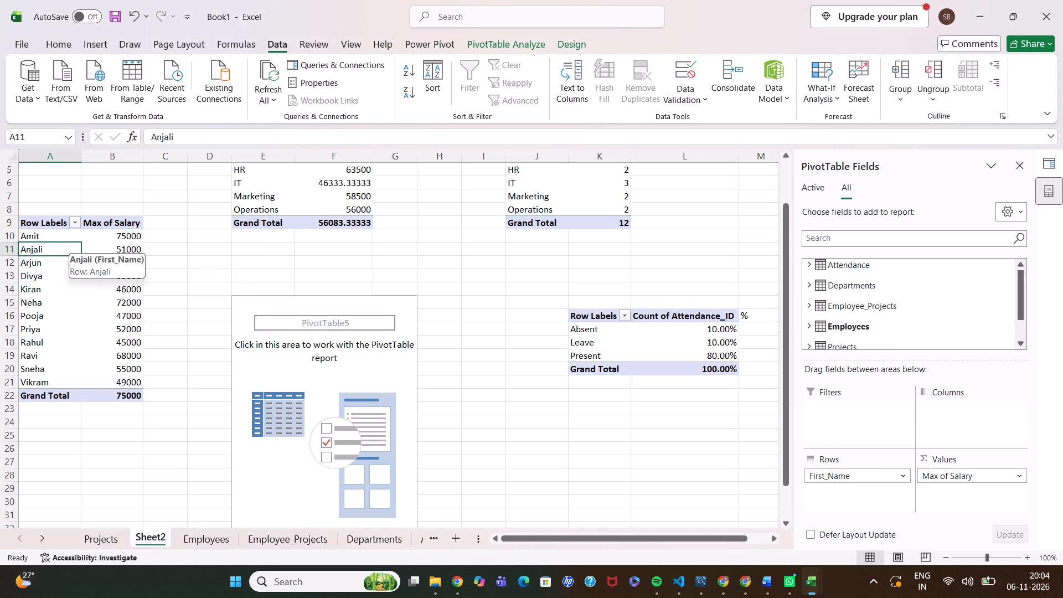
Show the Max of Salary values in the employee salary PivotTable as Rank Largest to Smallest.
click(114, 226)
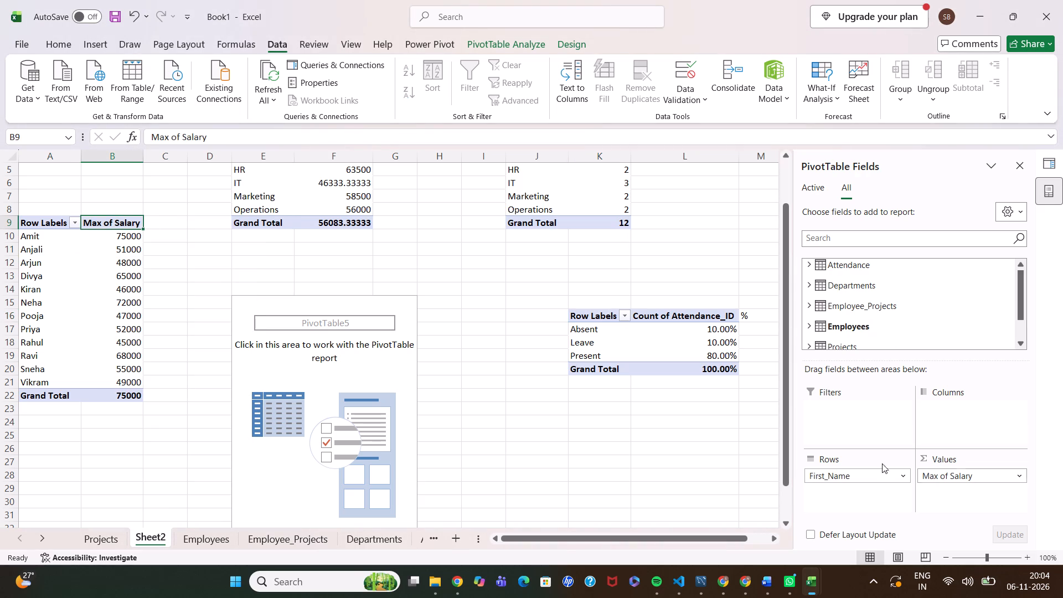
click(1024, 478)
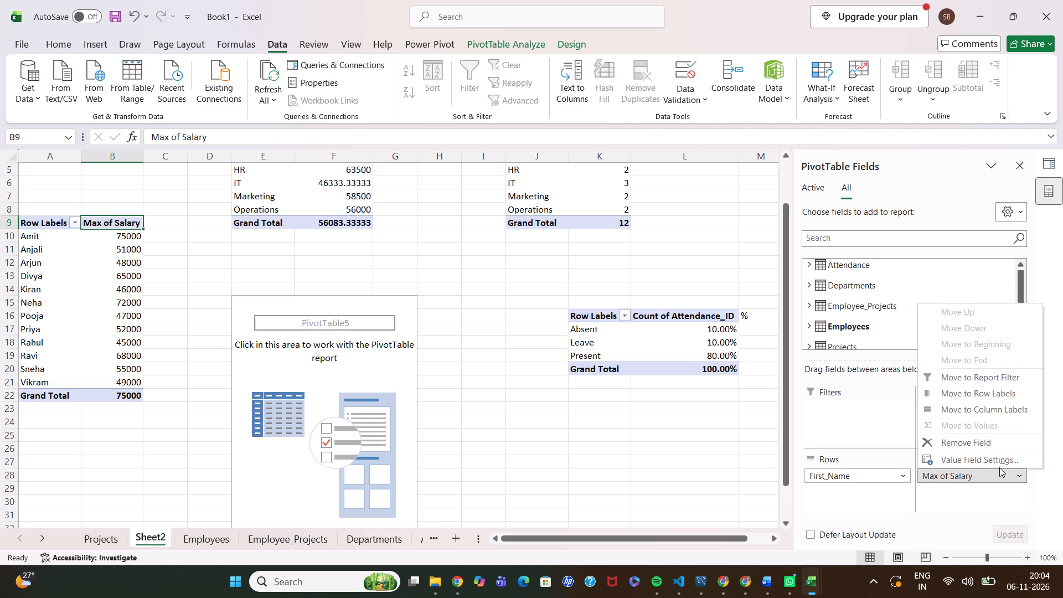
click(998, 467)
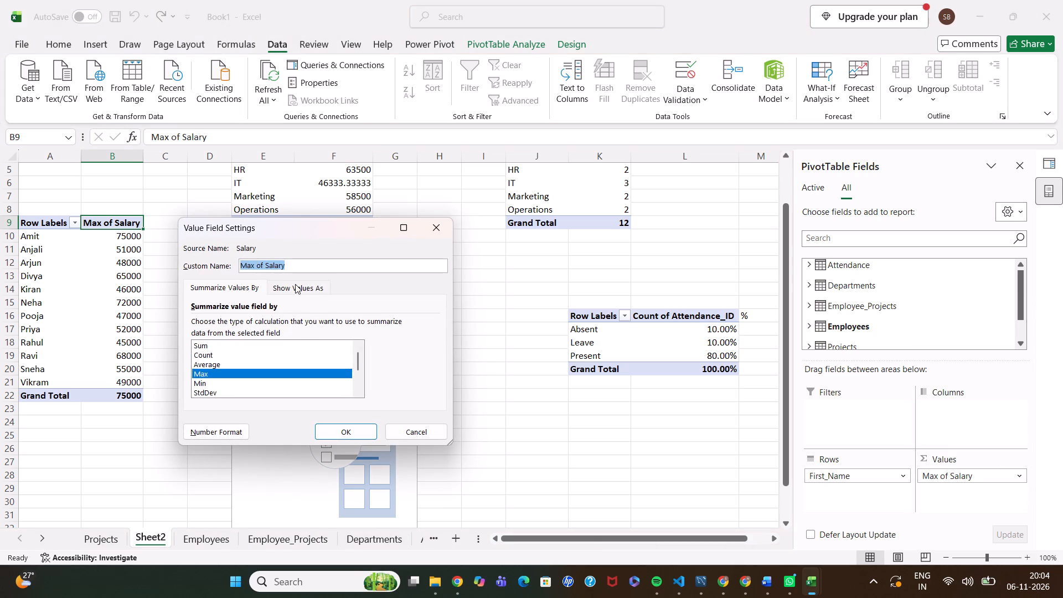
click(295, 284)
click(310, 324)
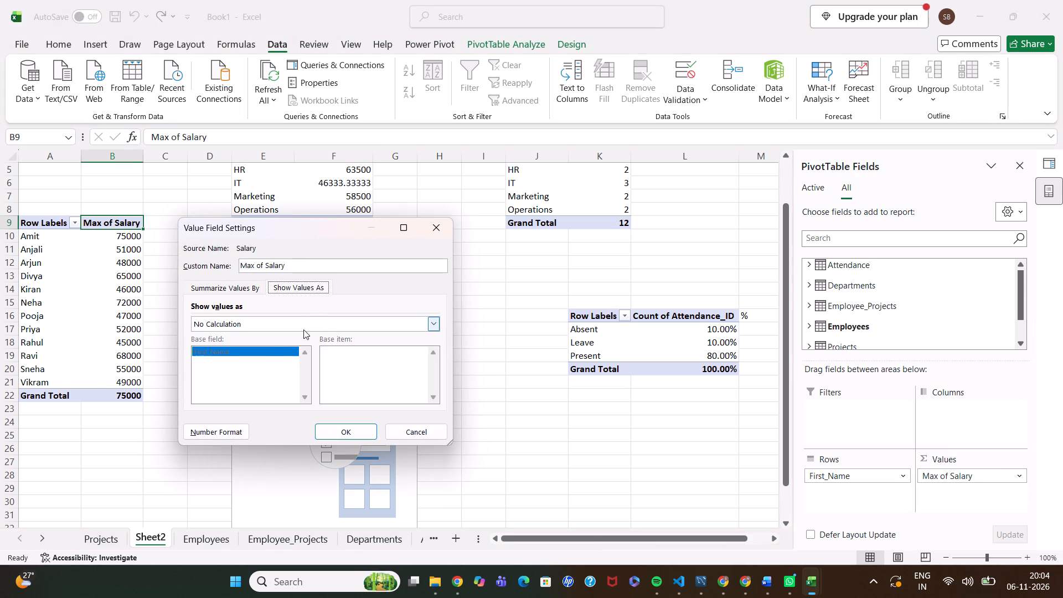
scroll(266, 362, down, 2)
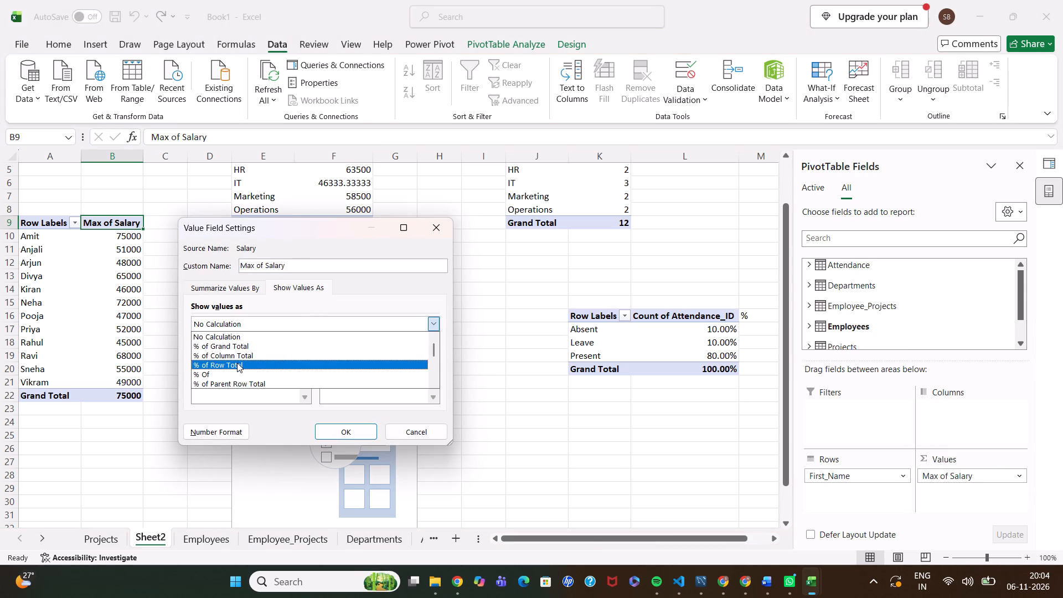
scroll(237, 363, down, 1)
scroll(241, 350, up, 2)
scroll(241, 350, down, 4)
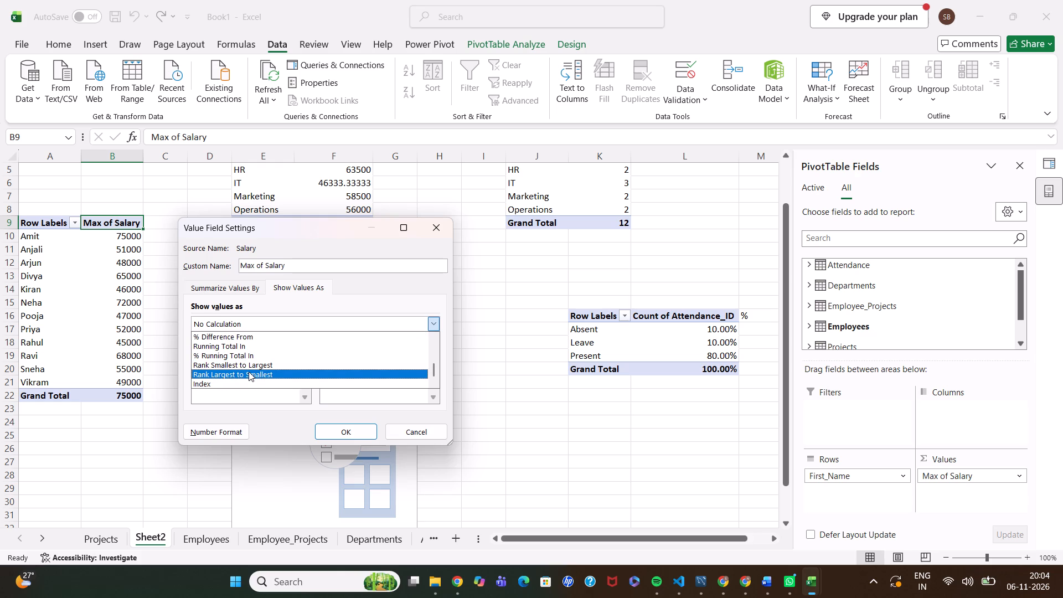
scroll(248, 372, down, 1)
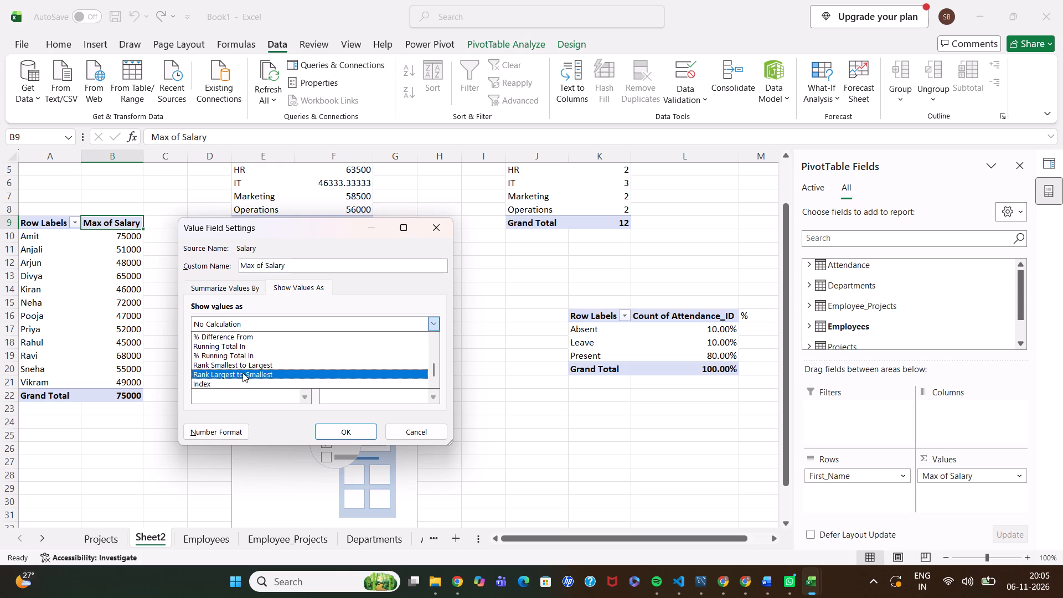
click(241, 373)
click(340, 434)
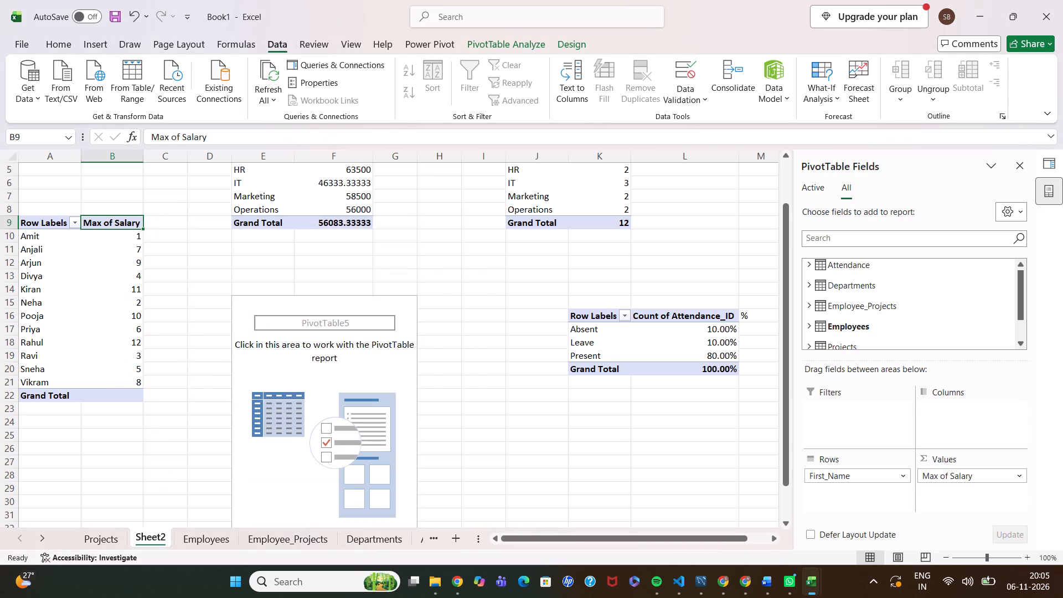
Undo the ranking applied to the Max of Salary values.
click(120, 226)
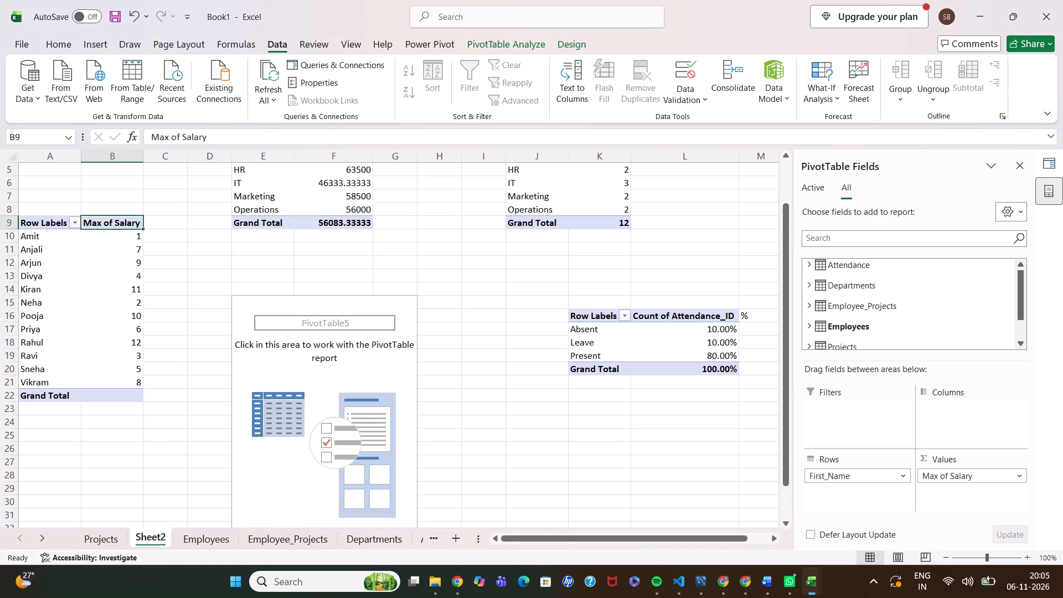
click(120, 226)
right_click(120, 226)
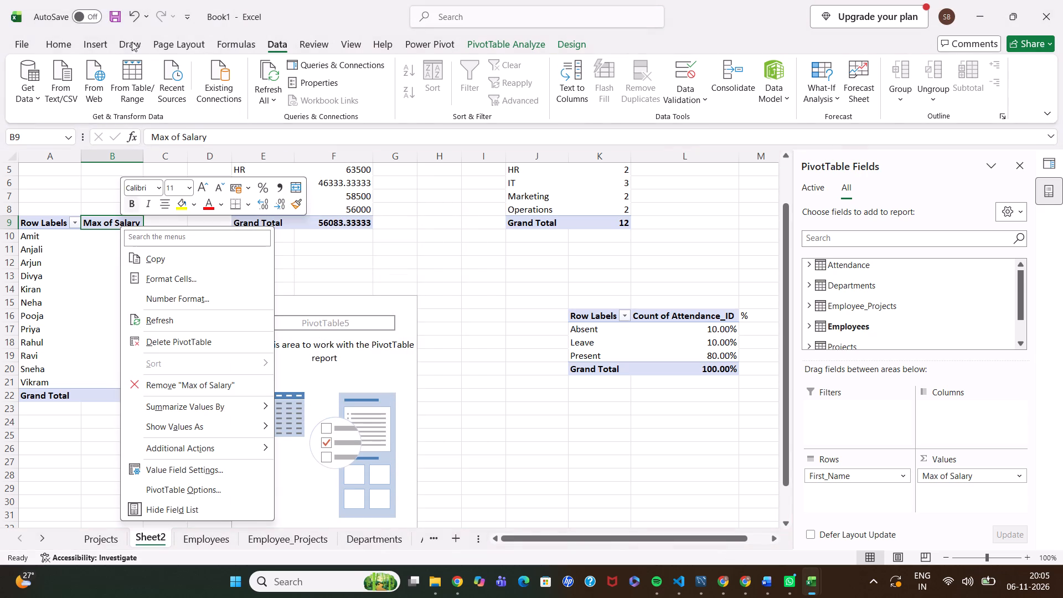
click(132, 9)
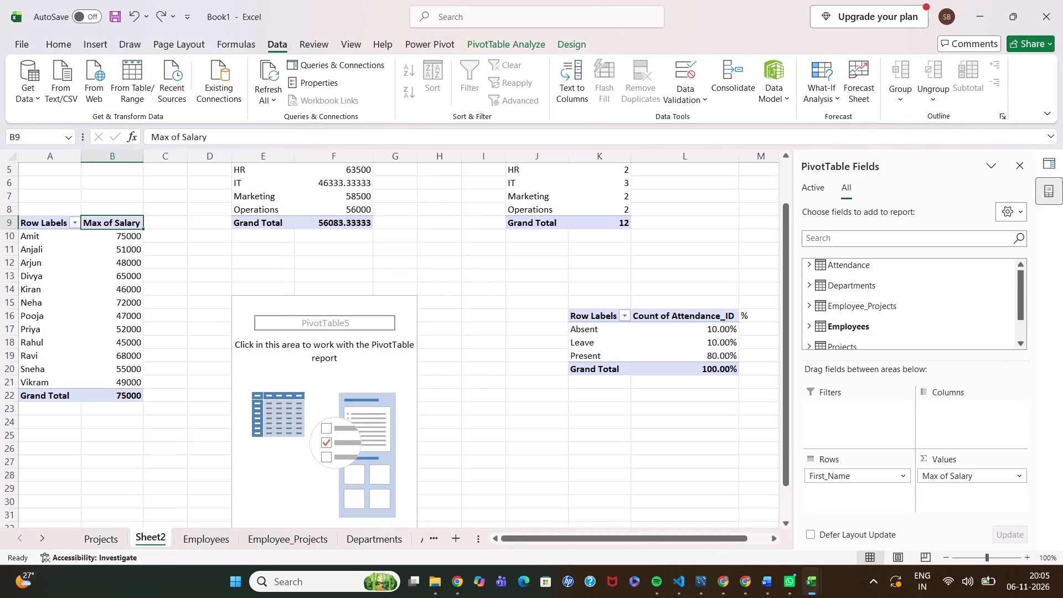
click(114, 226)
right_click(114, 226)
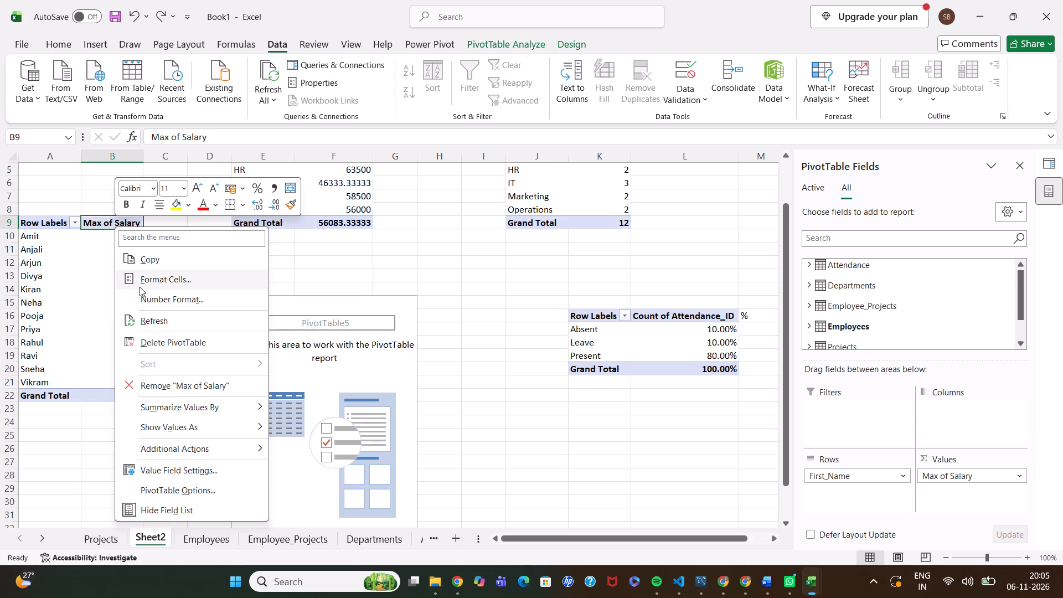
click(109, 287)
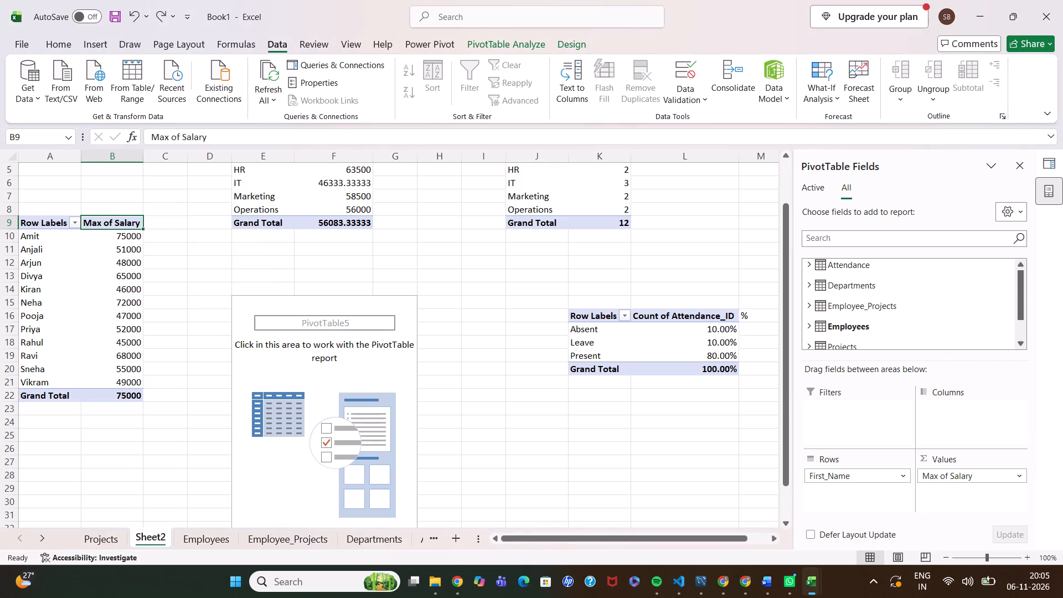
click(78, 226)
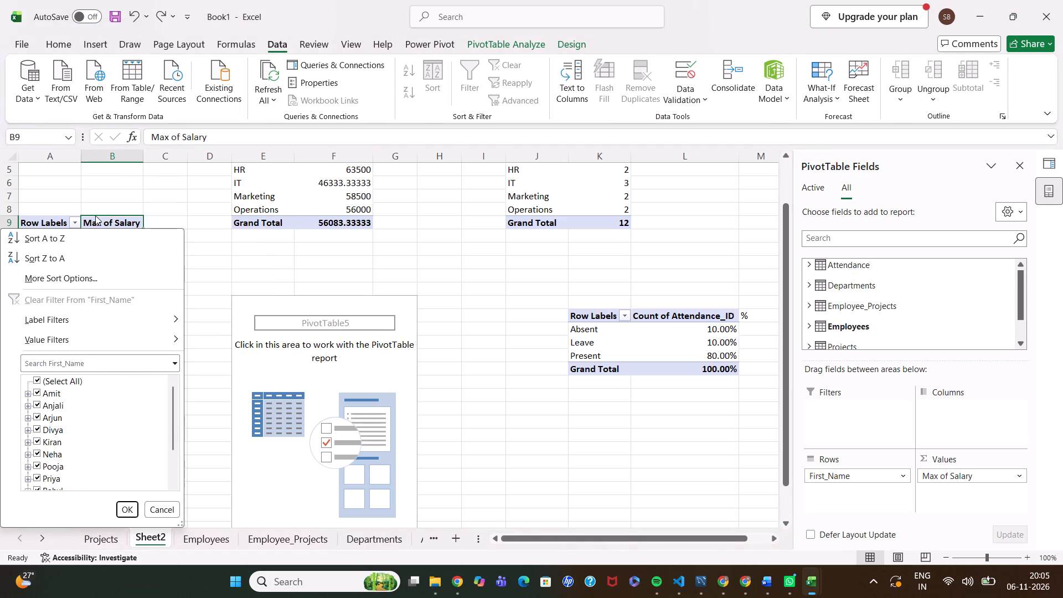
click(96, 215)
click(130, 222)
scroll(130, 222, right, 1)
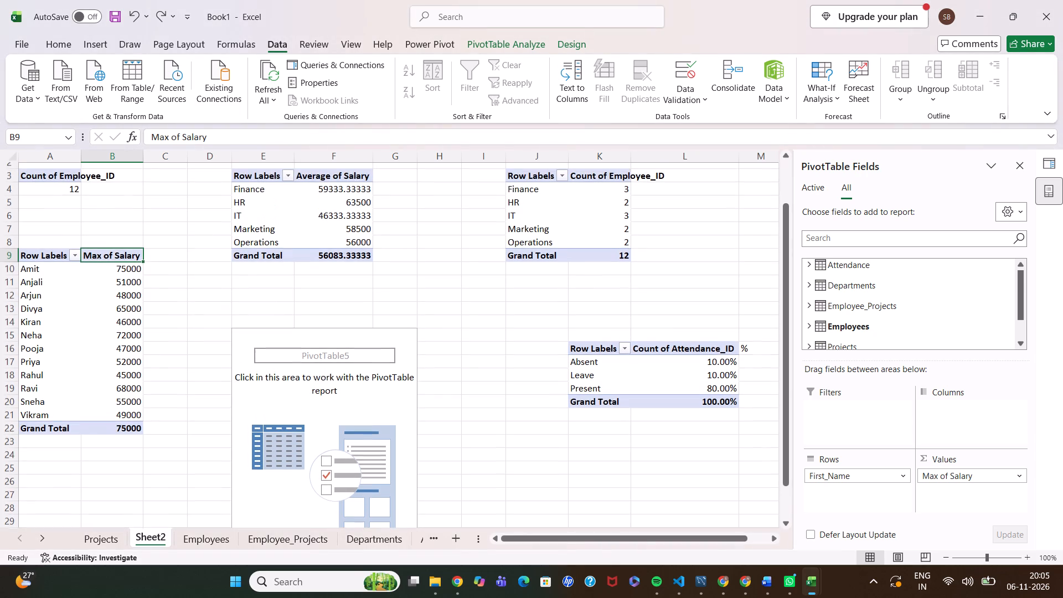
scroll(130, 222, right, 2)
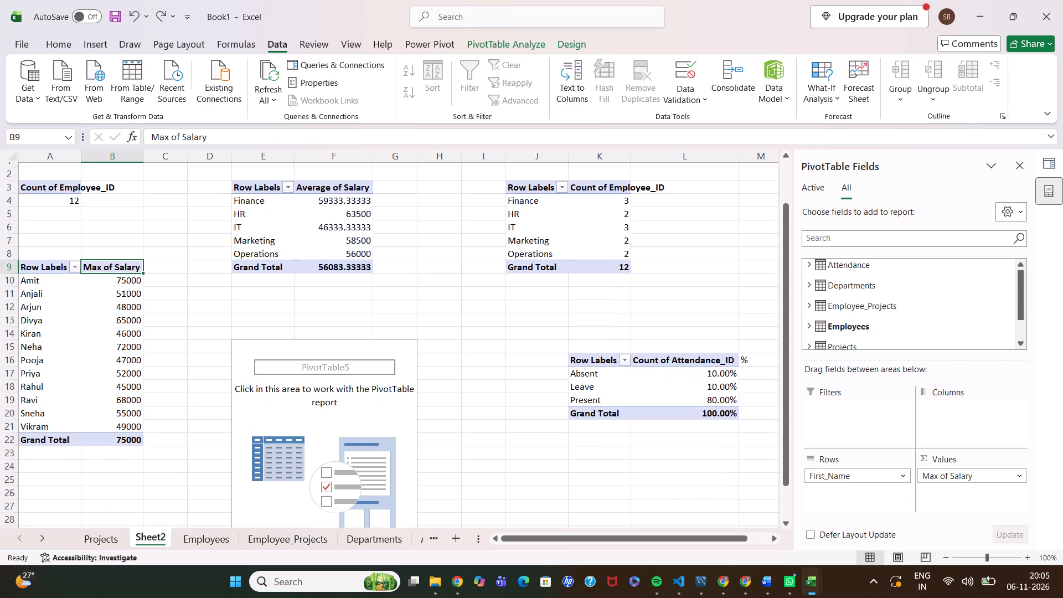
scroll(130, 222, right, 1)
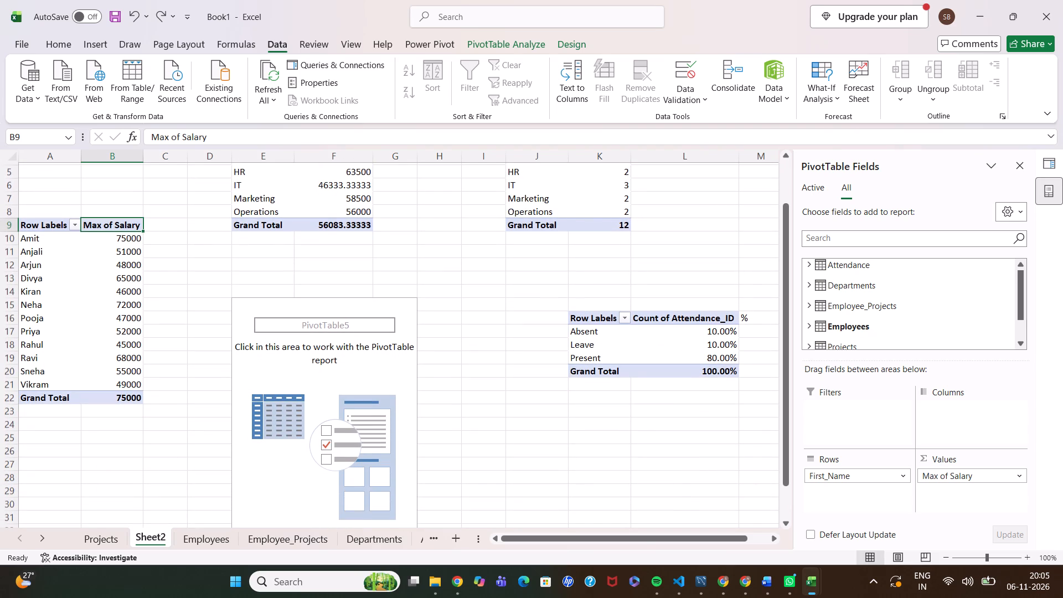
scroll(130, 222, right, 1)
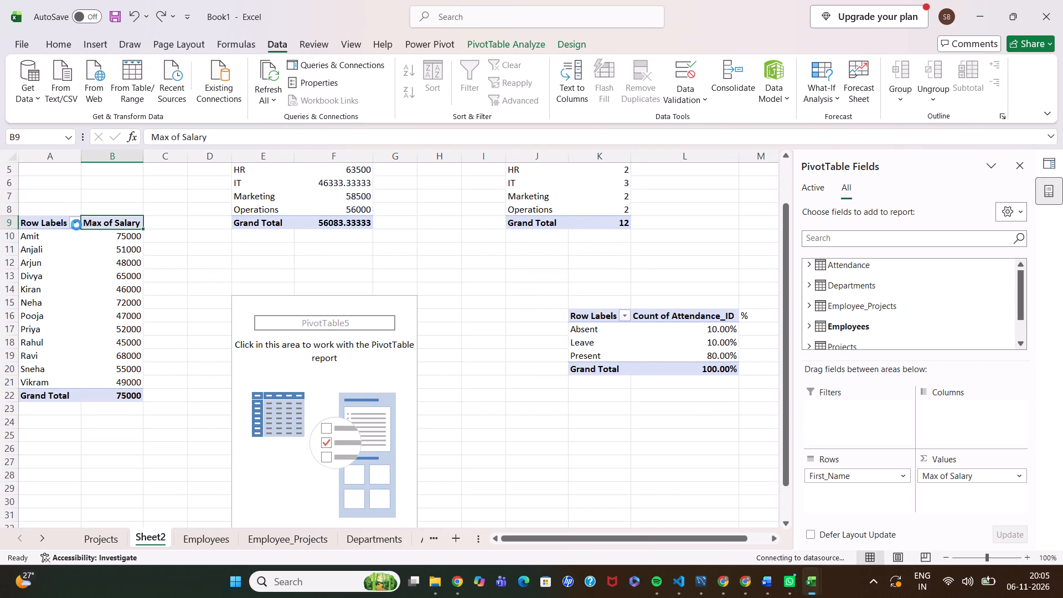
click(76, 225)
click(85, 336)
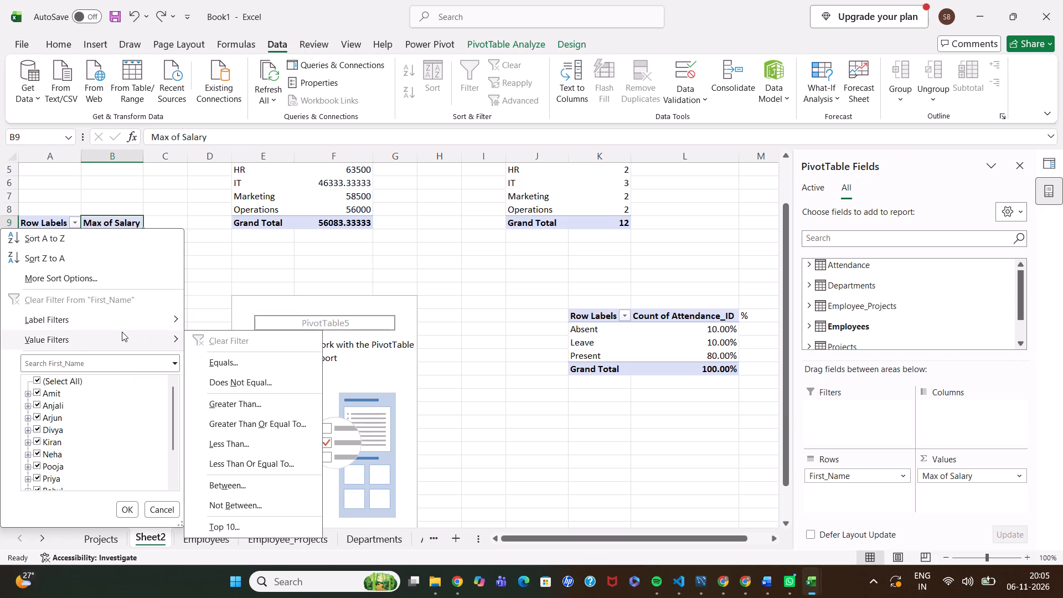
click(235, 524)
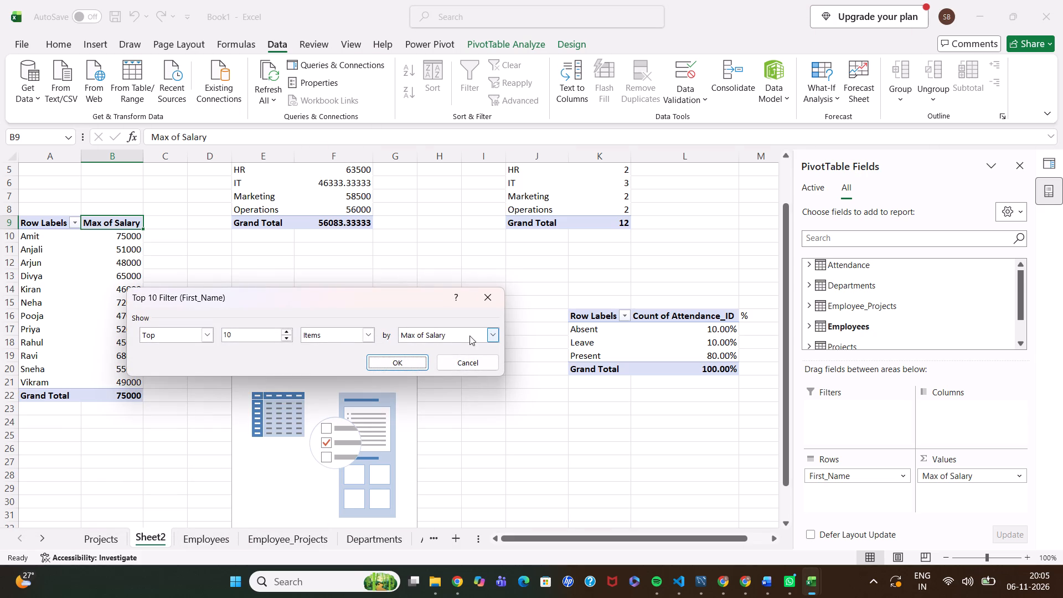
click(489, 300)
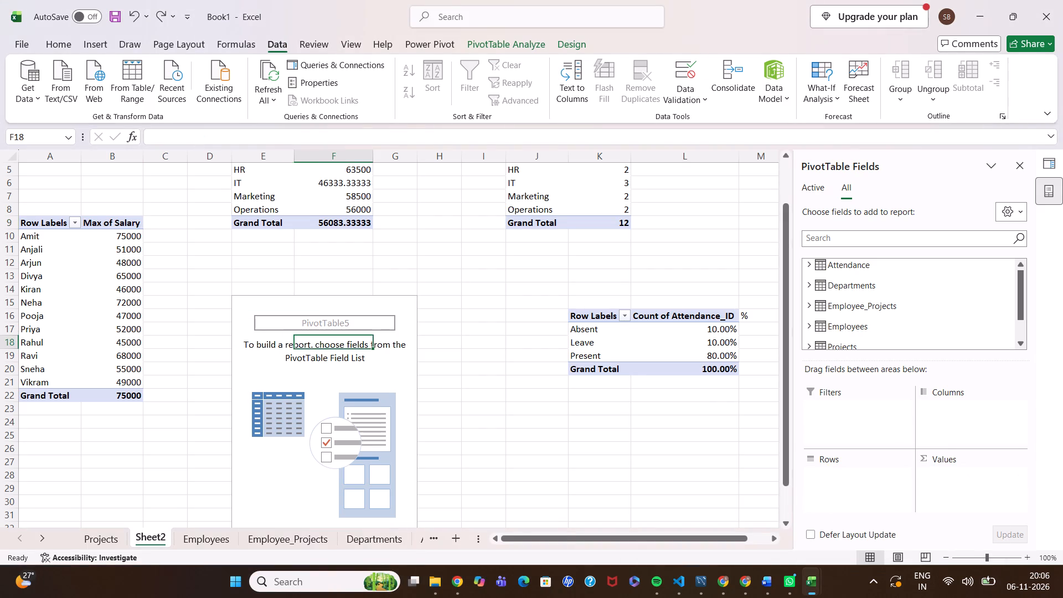
click(808, 288)
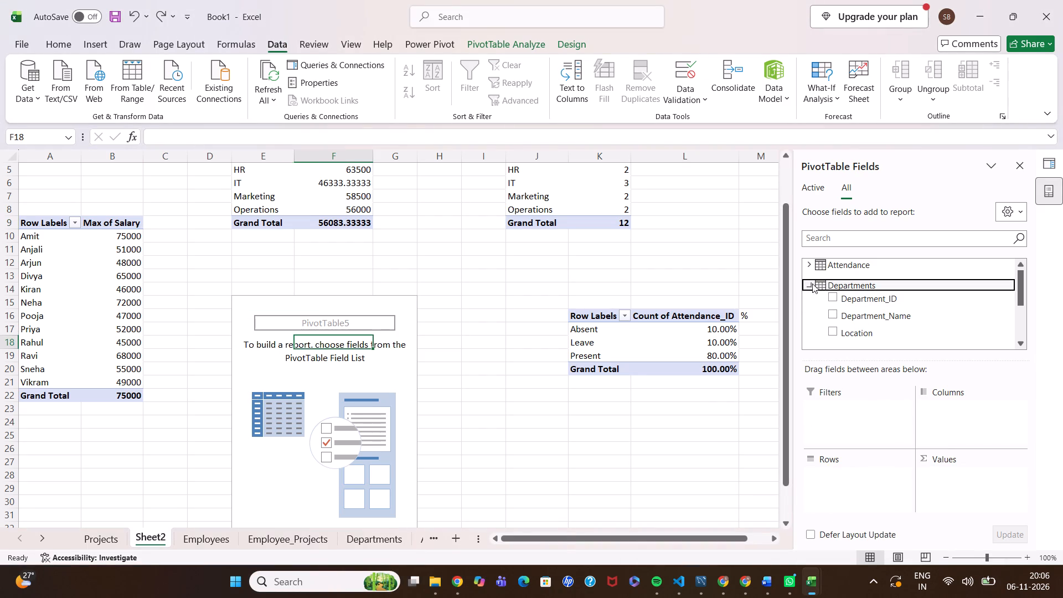
click(808, 266)
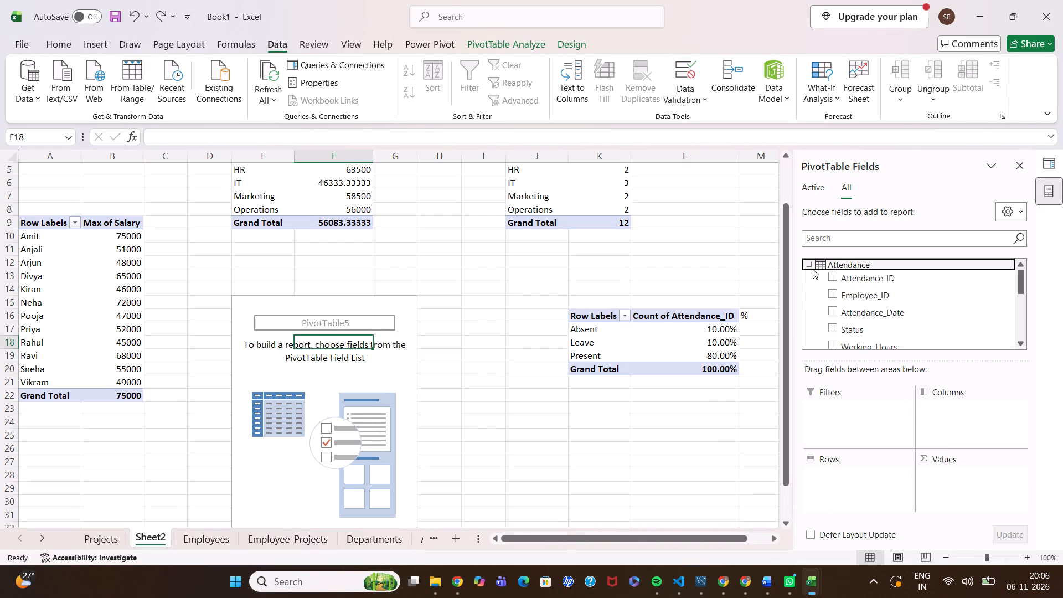
drag(834, 327, 835, 477)
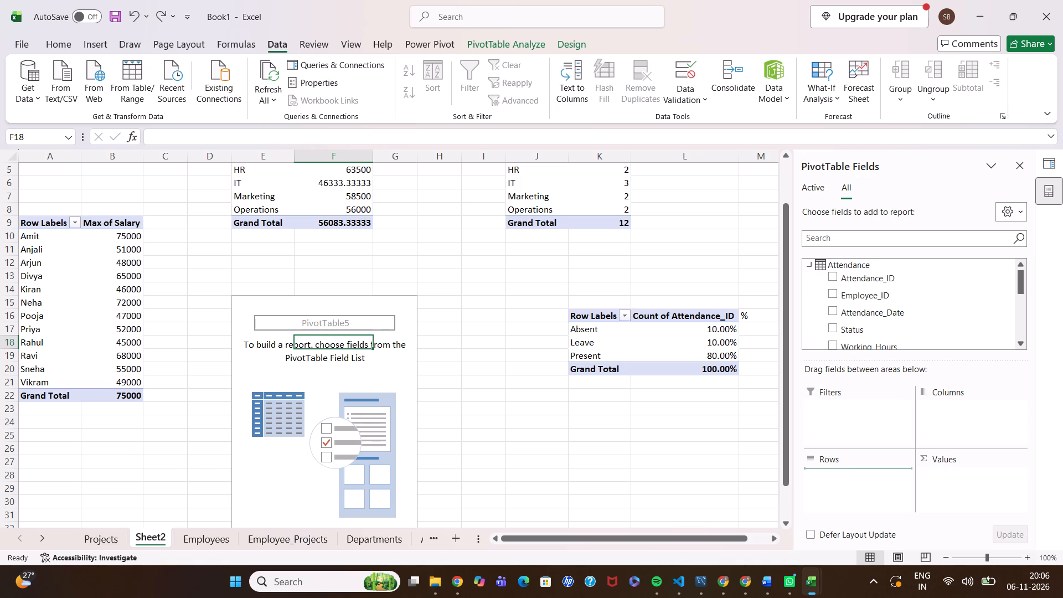
drag(835, 477, 835, 478)
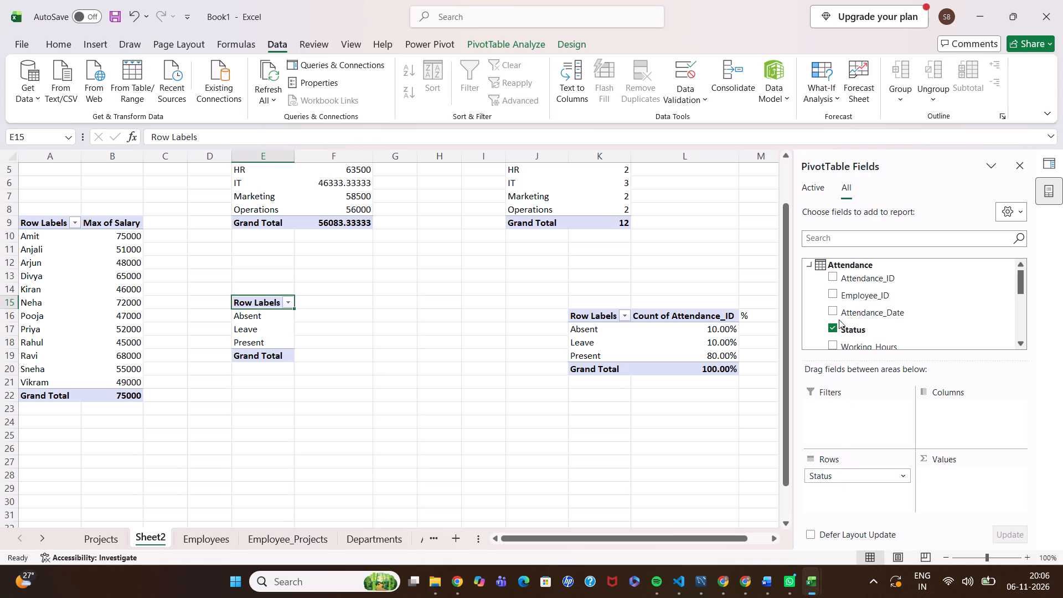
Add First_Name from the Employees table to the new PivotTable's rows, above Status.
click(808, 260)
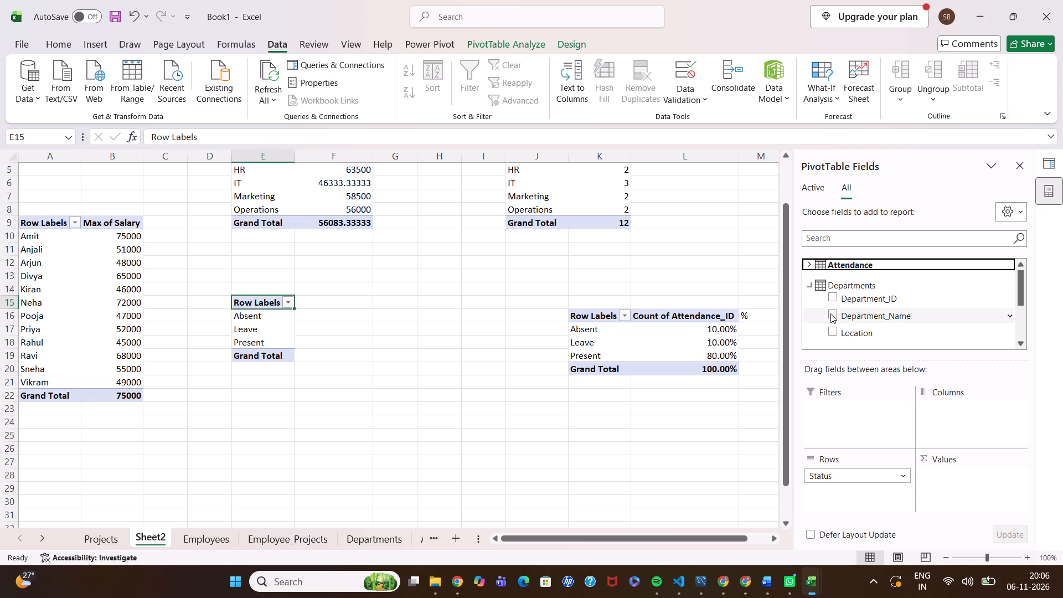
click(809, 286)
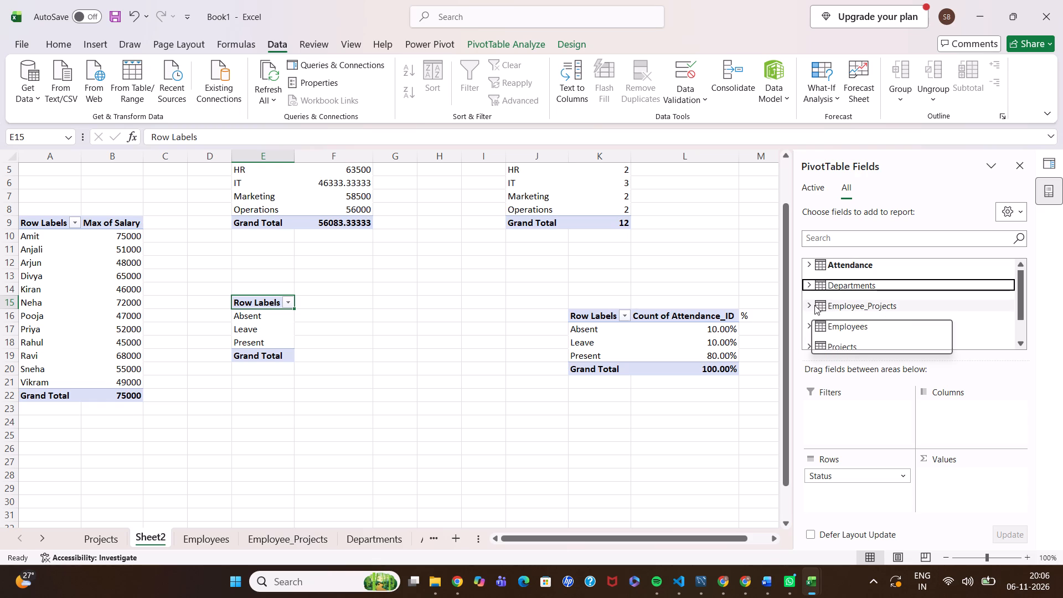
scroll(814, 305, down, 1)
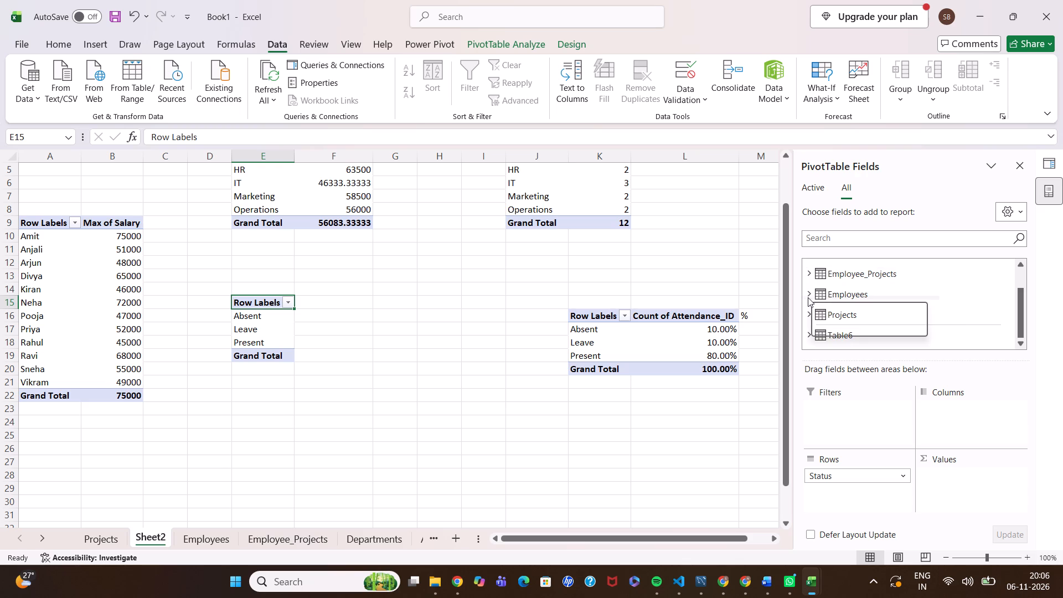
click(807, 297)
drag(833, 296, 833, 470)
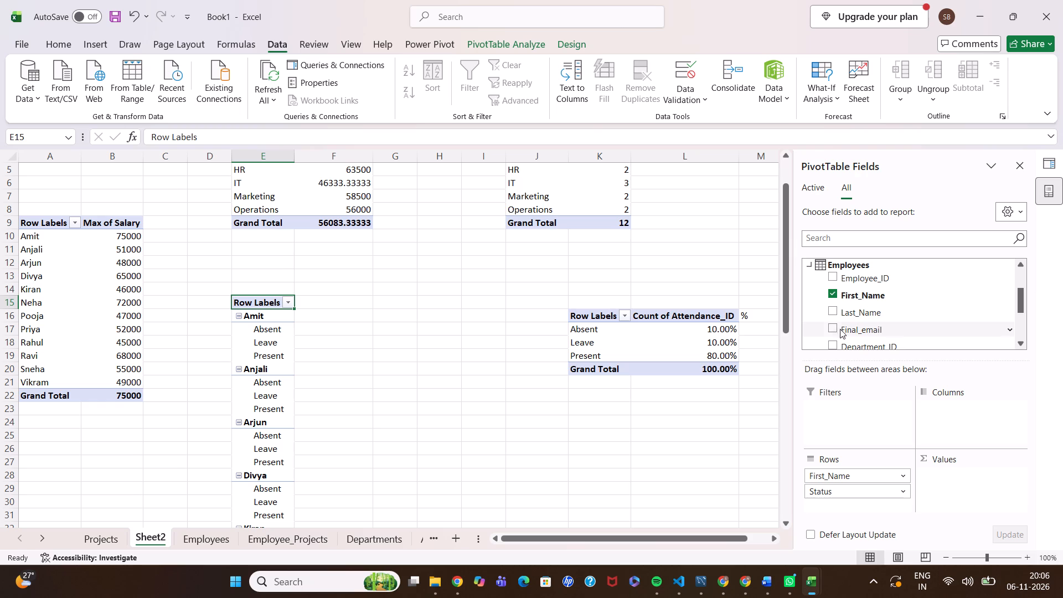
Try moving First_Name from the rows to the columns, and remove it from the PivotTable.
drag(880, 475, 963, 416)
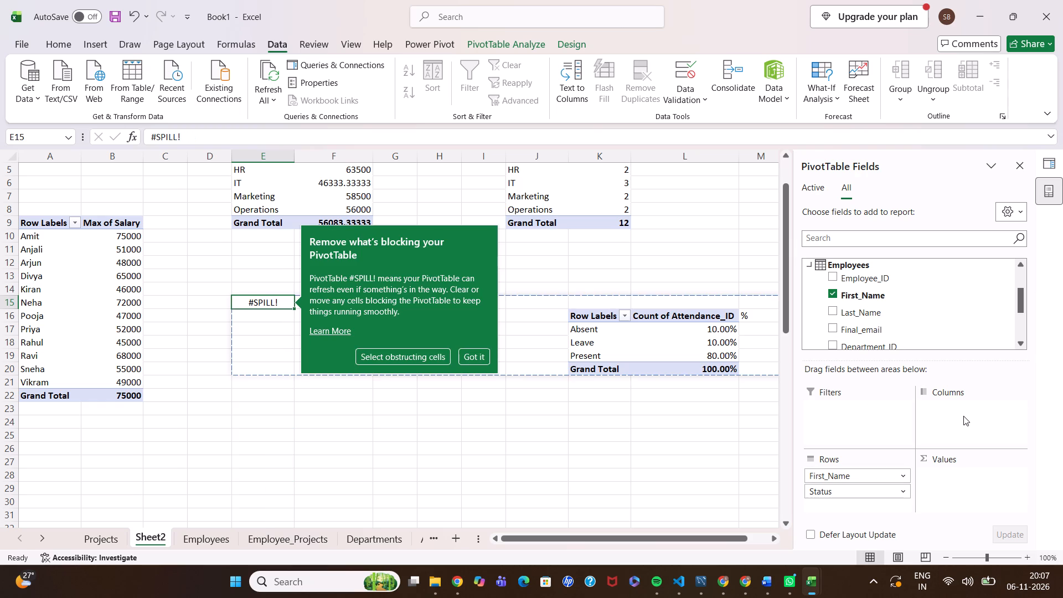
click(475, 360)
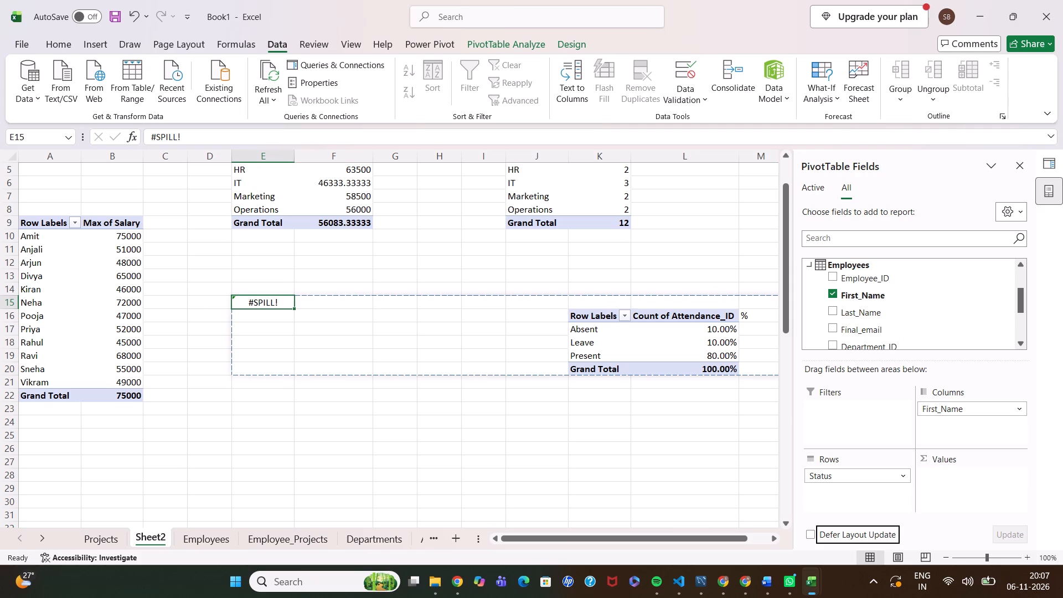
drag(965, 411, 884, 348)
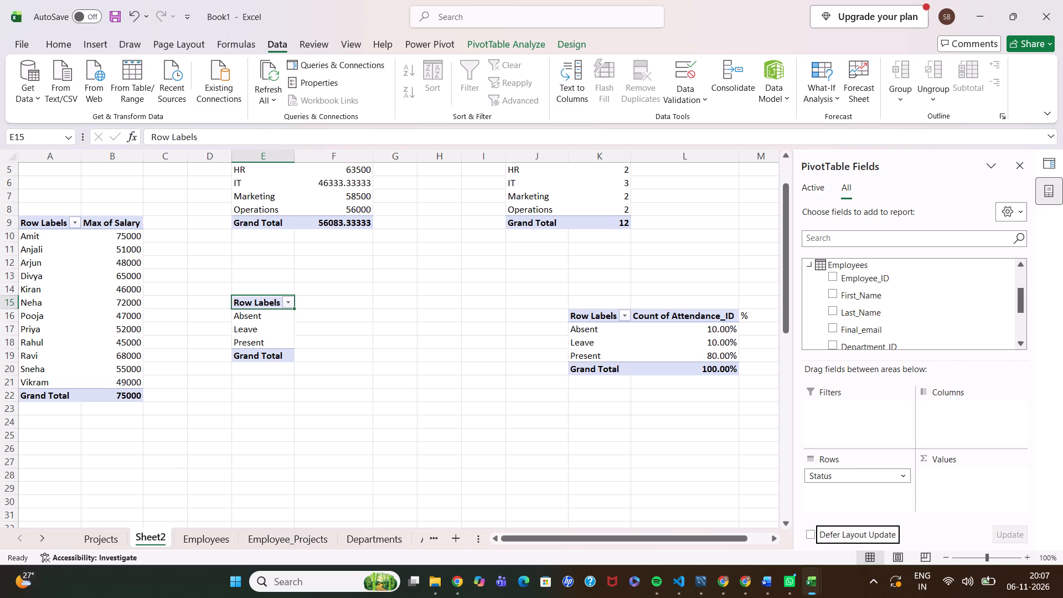
Move Status from the rows to the values and place the Employees First_Name field in the rows.
drag(852, 473, 855, 463)
drag(855, 463, 971, 497)
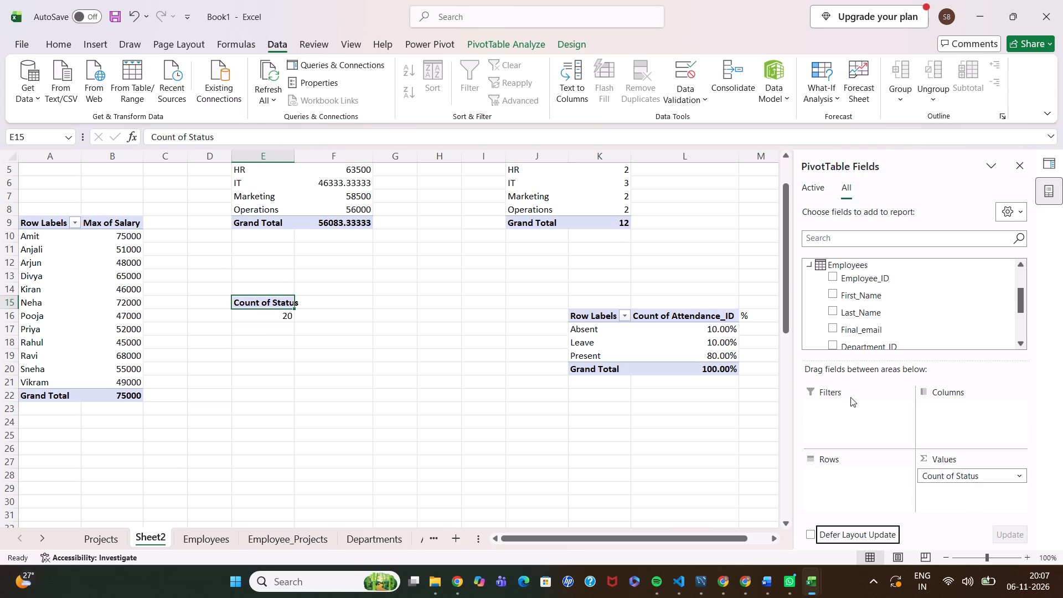
click(833, 295)
drag(833, 295, 834, 483)
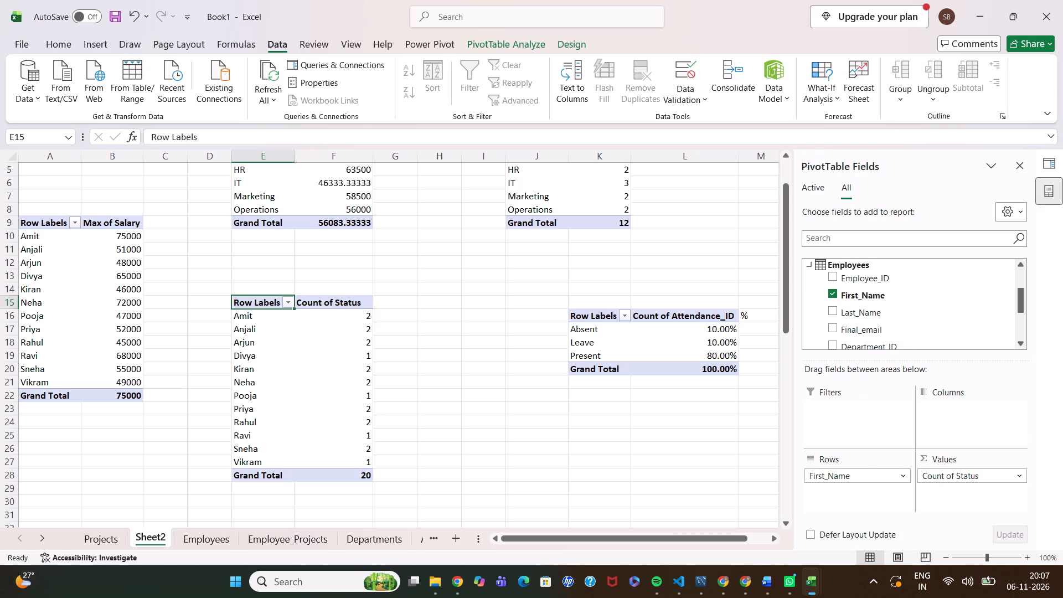
Move the Count of Status field from the values to the columns.
drag(997, 475, 975, 430)
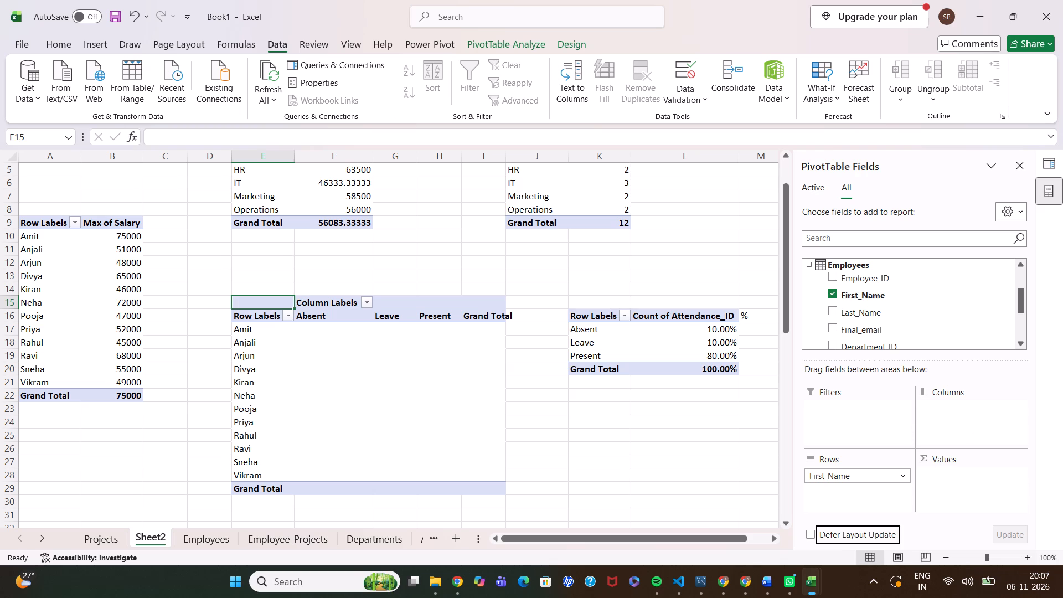
Filter the PivotTable's Status column labels to show only Absent.
click(366, 305)
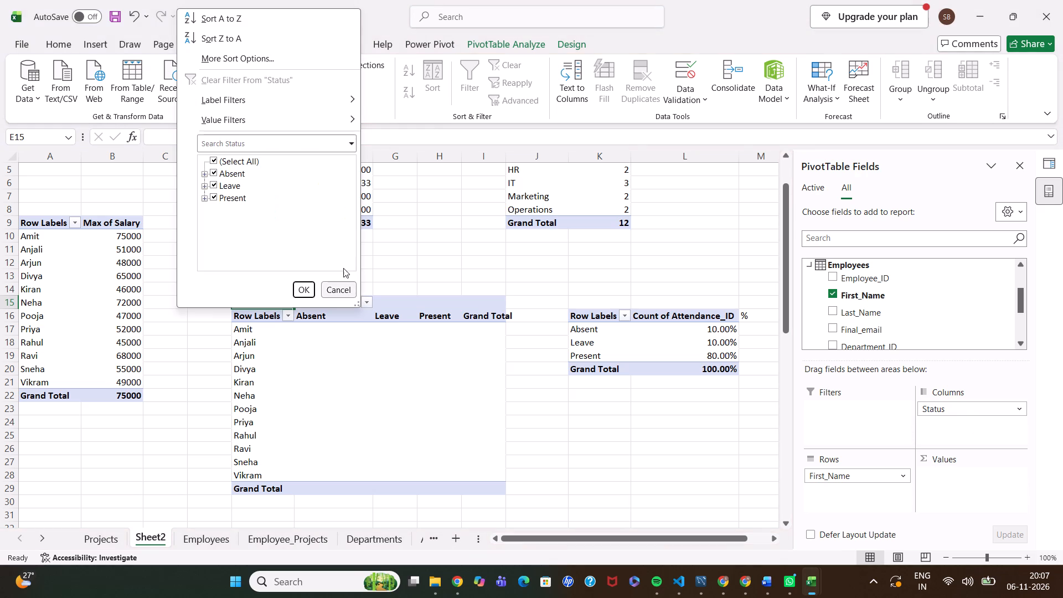
click(213, 161)
click(211, 168)
click(303, 291)
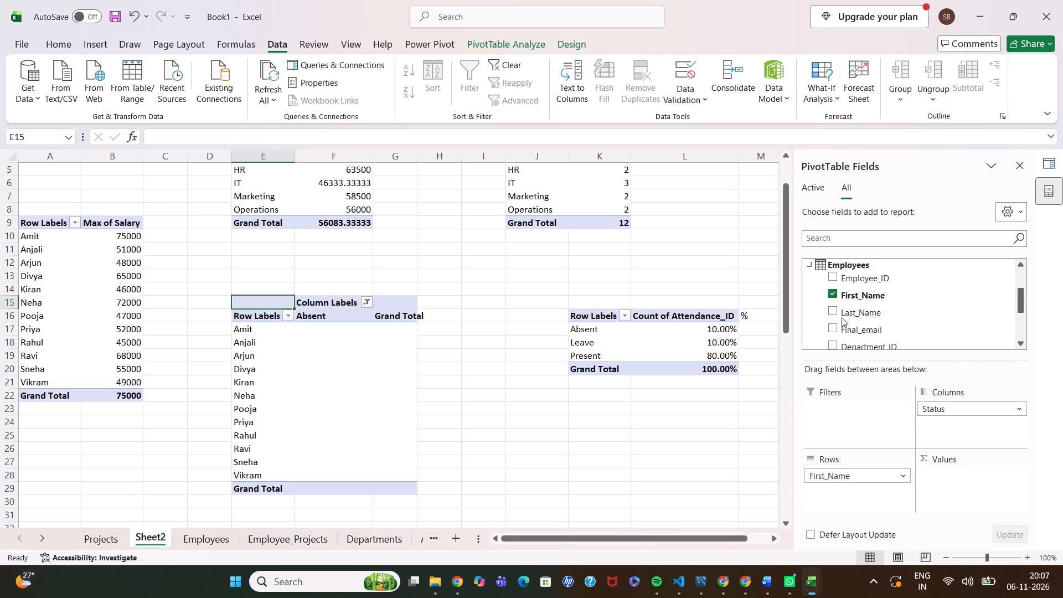
Add the Attendance Status field to the values of the absences PivotTable as a count.
scroll(854, 319, down, 1)
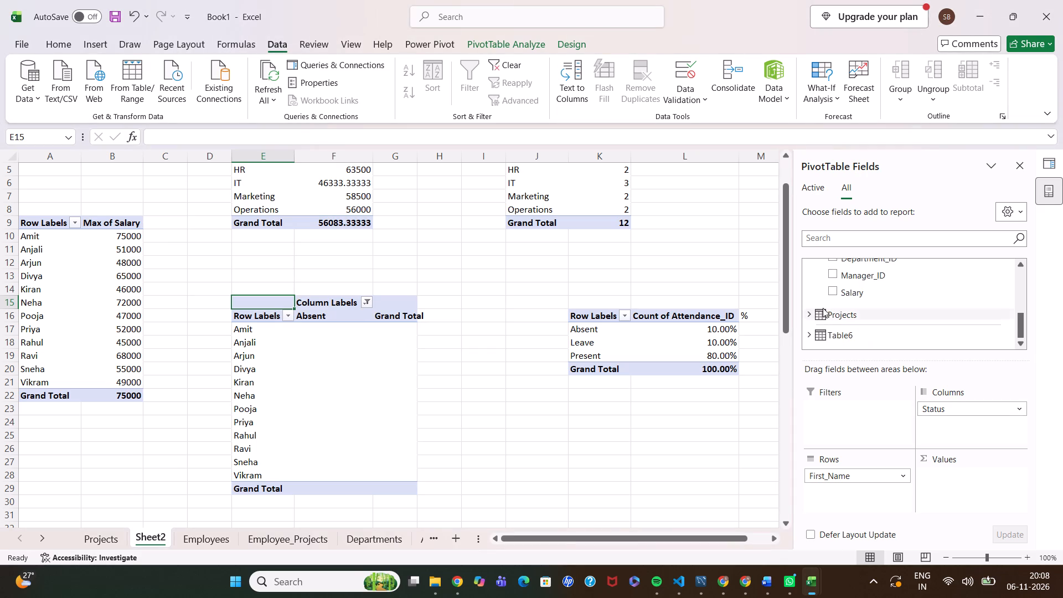
scroll(824, 293, up, 4)
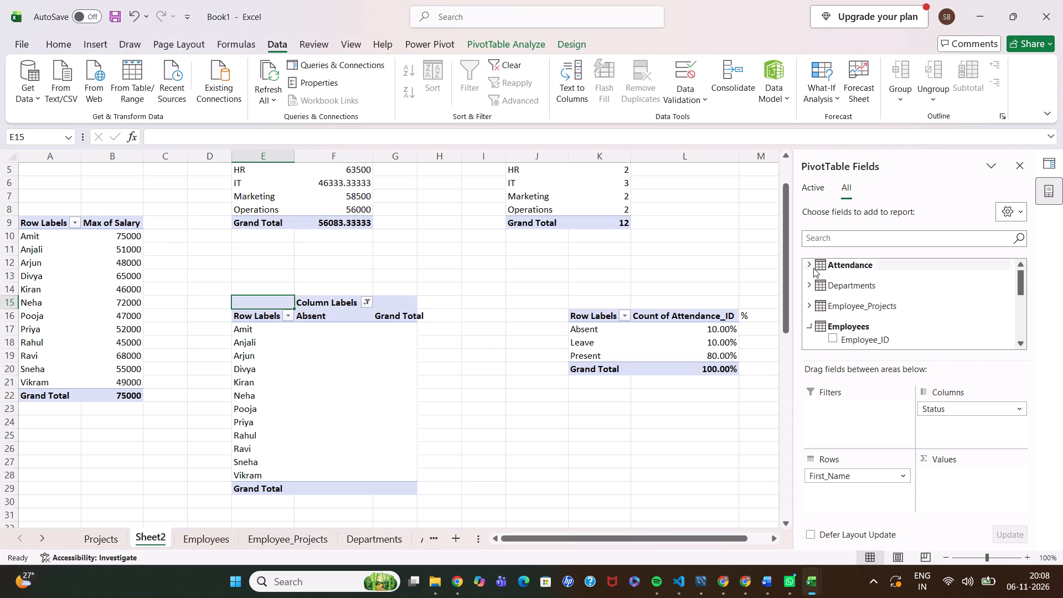
click(812, 267)
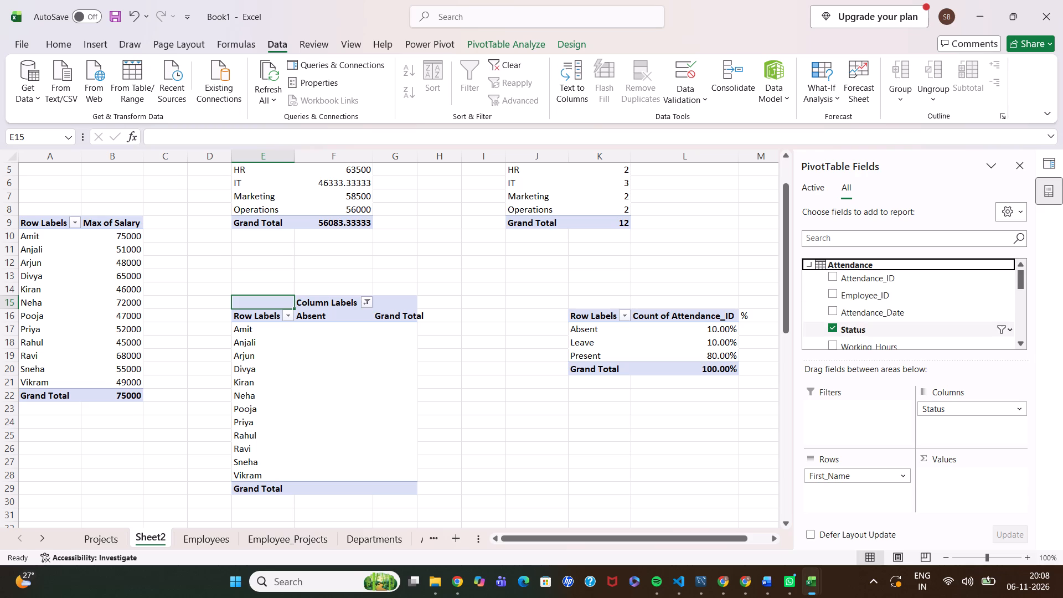
drag(853, 329, 953, 492)
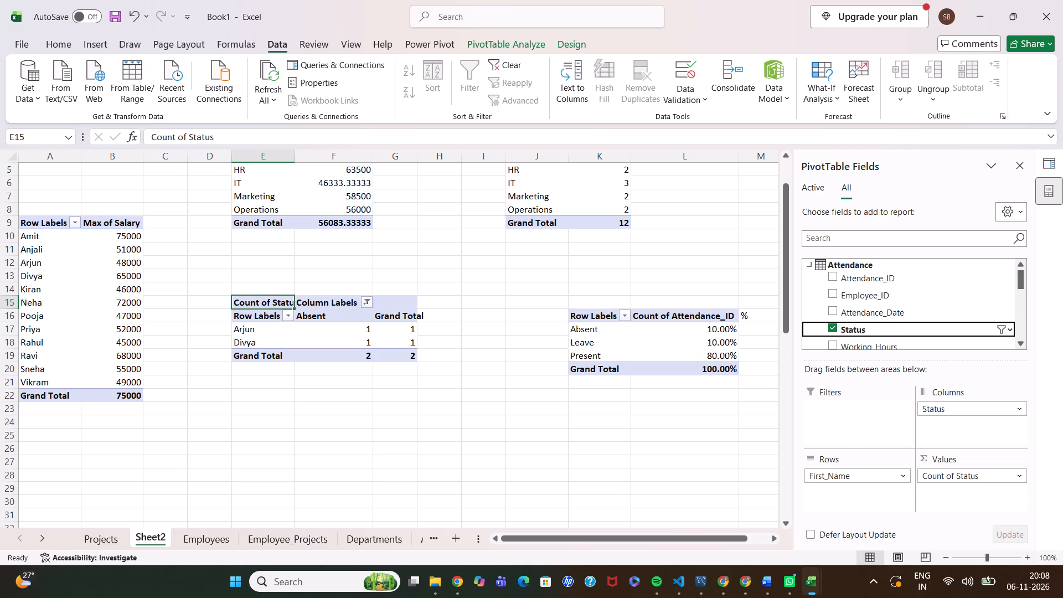
click(442, 352)
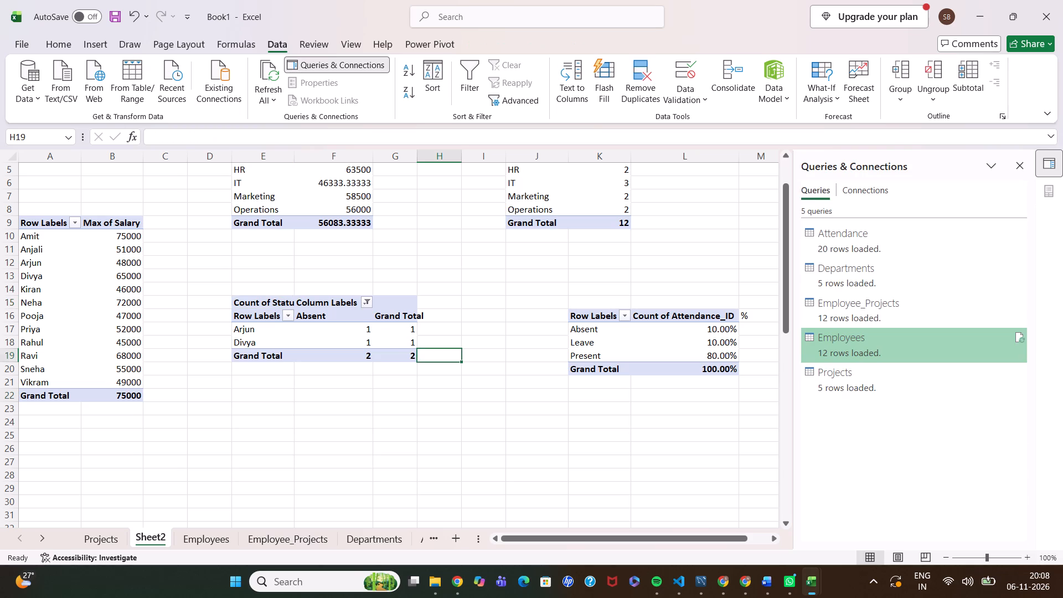
click(428, 396)
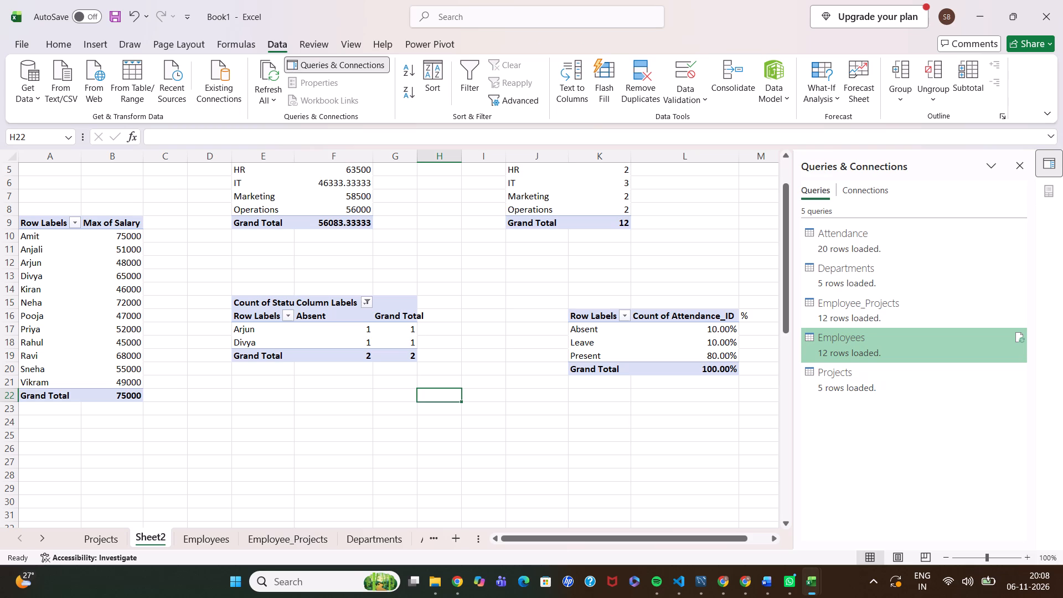
Add Department_Name from the Departments table to the absences PivotTable's rows, below First_Name.
click(311, 304)
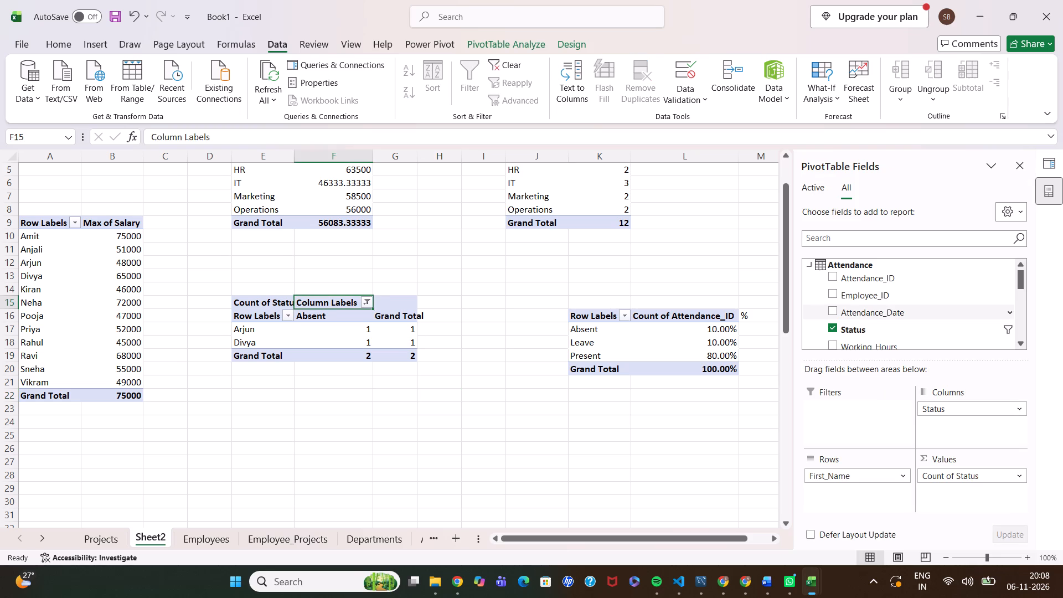
scroll(846, 310, down, 1)
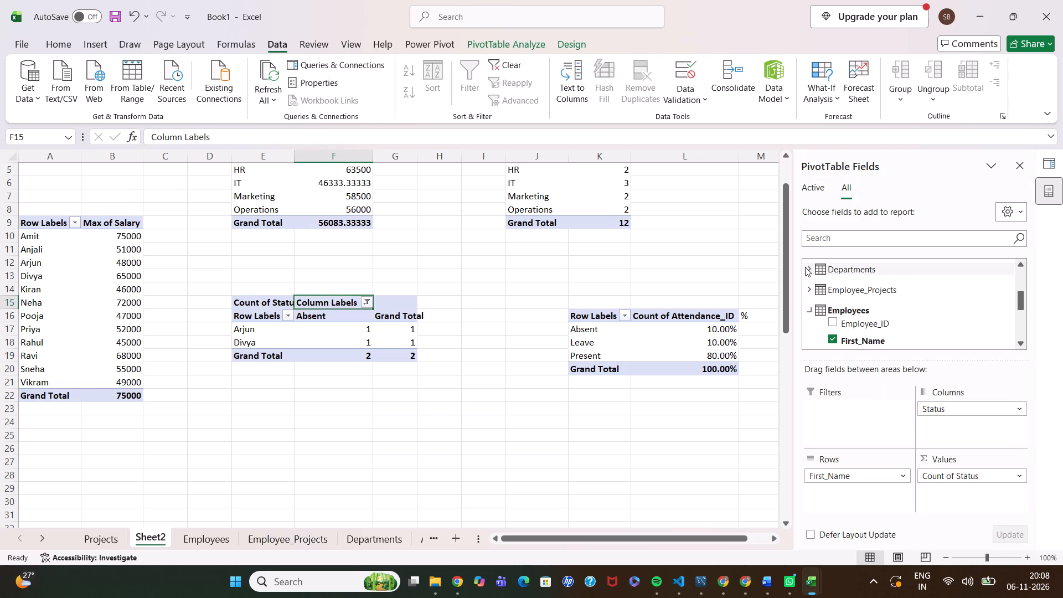
click(805, 267)
drag(834, 297, 839, 300)
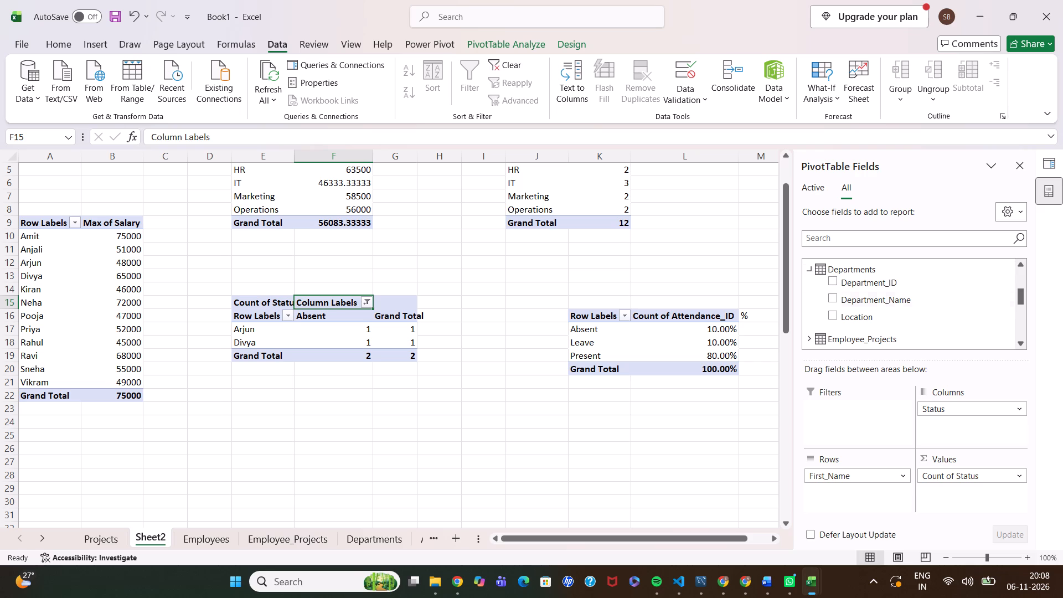
drag(839, 300, 861, 493)
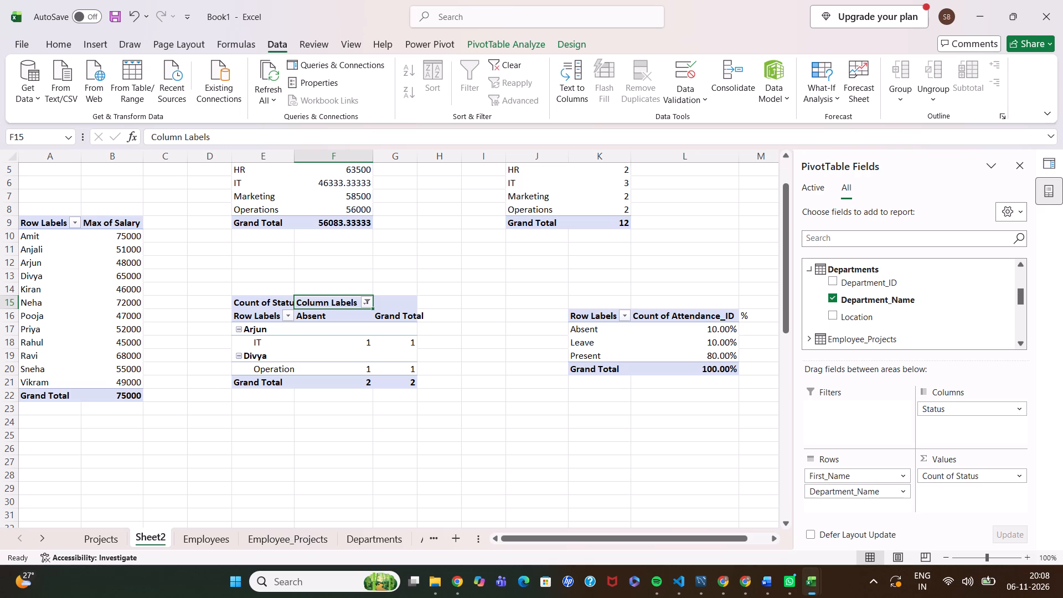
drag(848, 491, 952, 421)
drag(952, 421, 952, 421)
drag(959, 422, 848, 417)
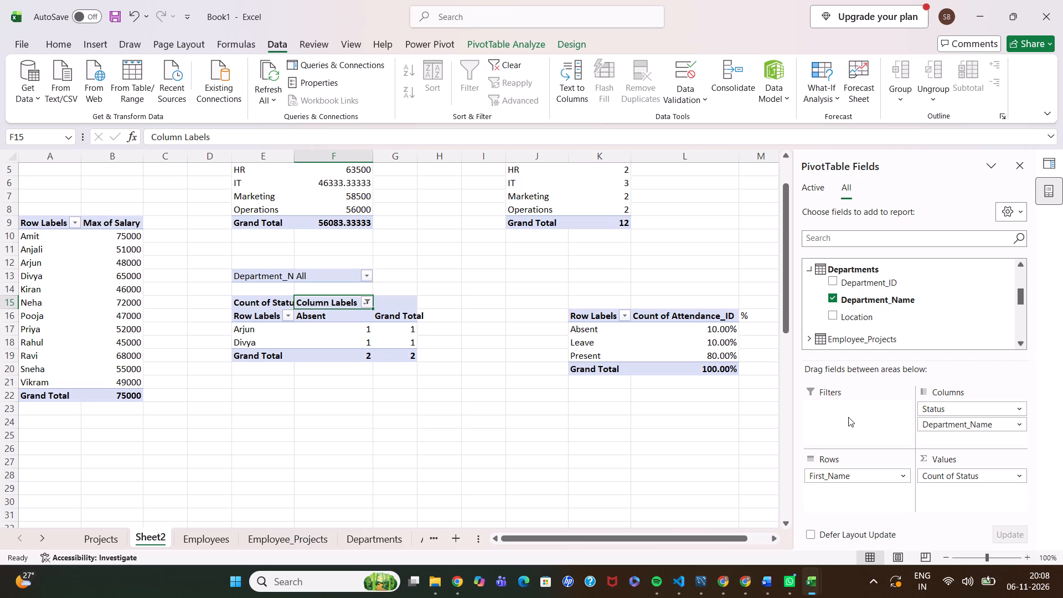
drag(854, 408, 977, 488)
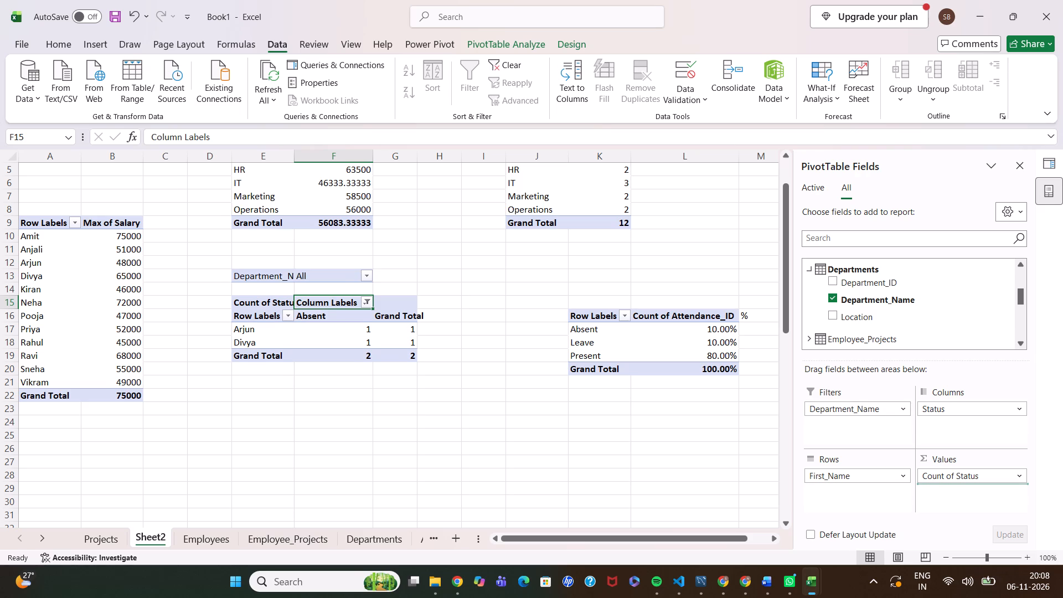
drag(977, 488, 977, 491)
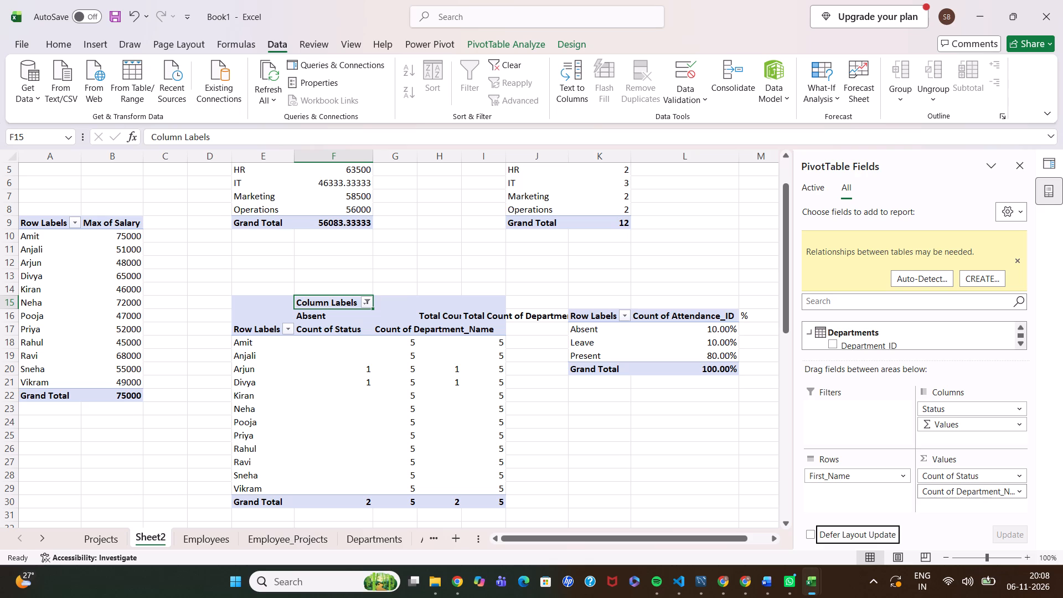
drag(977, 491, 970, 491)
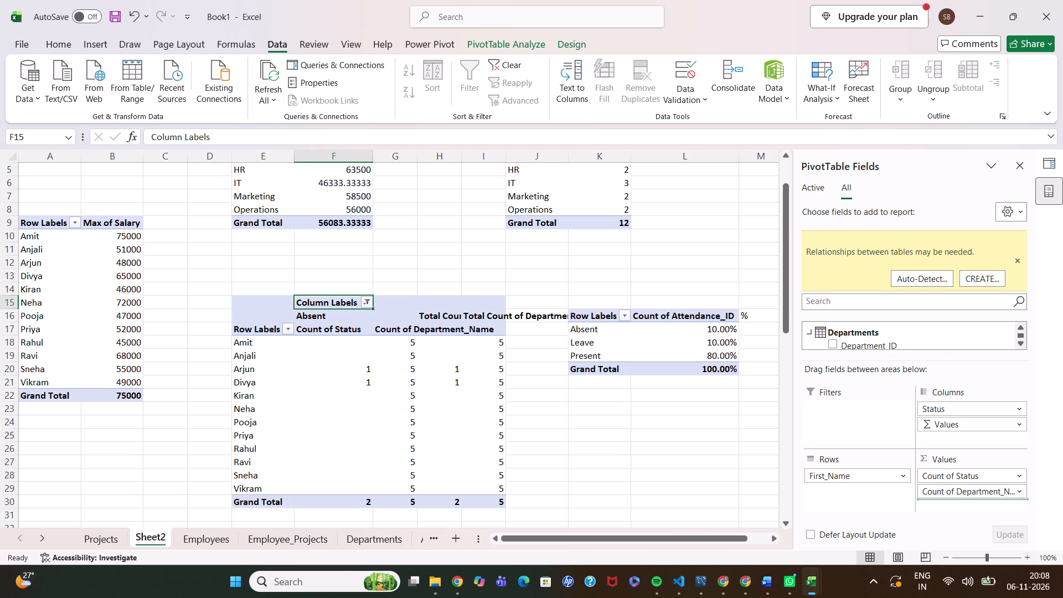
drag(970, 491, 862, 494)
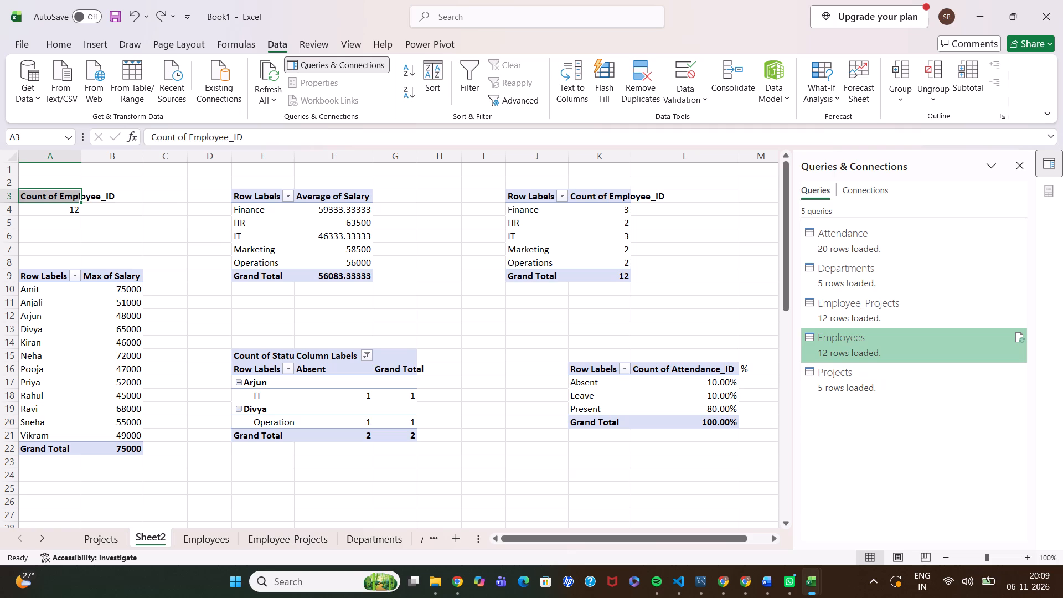
drag(82, 219, 59, 198)
click(59, 198)
drag(47, 198, 87, 221)
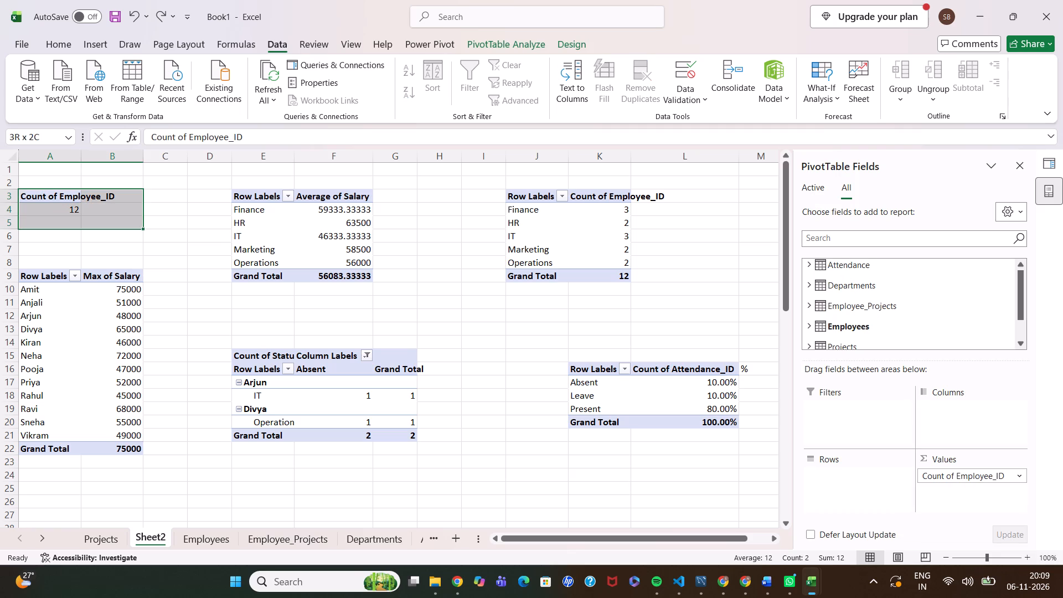
drag(87, 221, 99, 212)
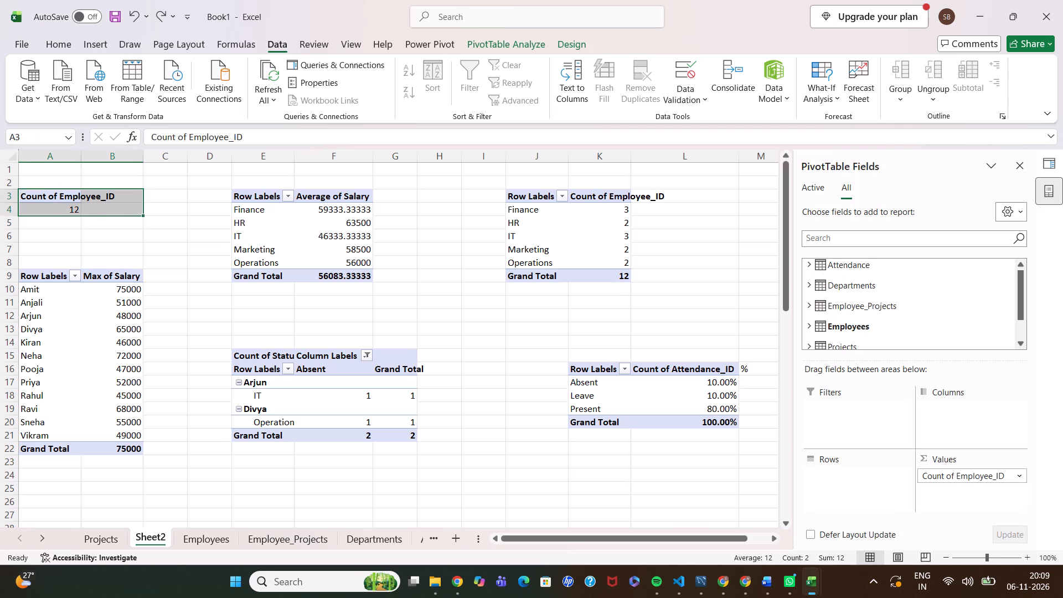
key(ctrl+c)
scroll(309, 399, down, 2)
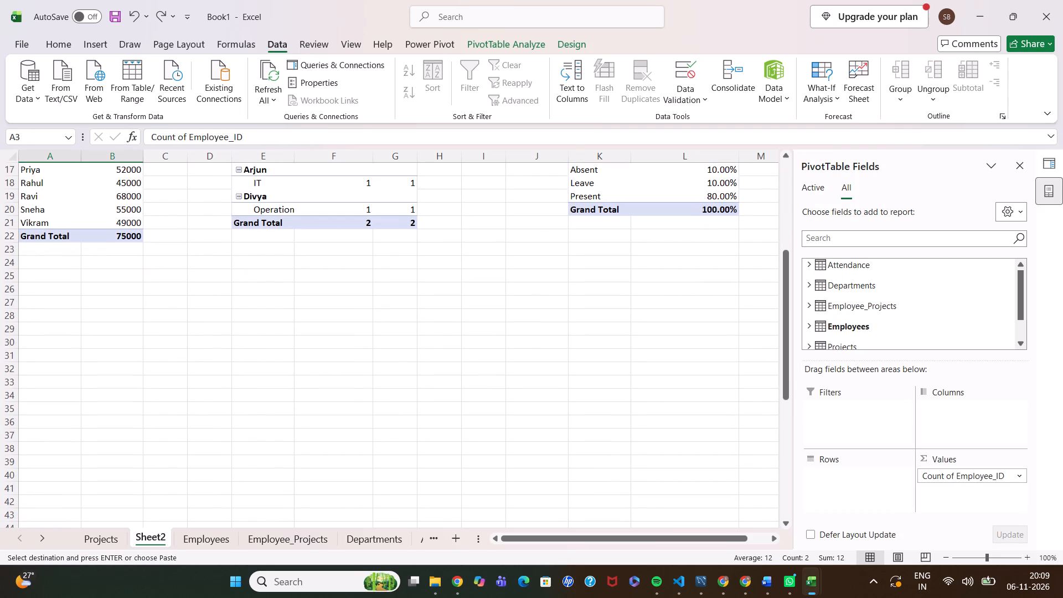
click(84, 317)
key(ctrl+v)
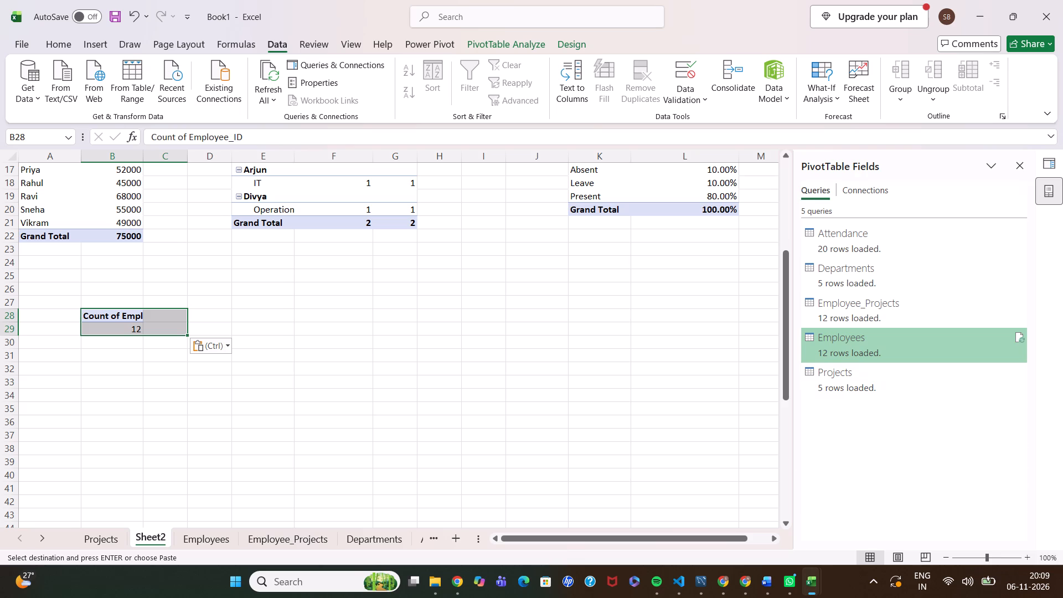
Remove Count of Employee_ID from the values of the PivotTable at B28, leaving an empty PivotTable.
drag(938, 477, 670, 448)
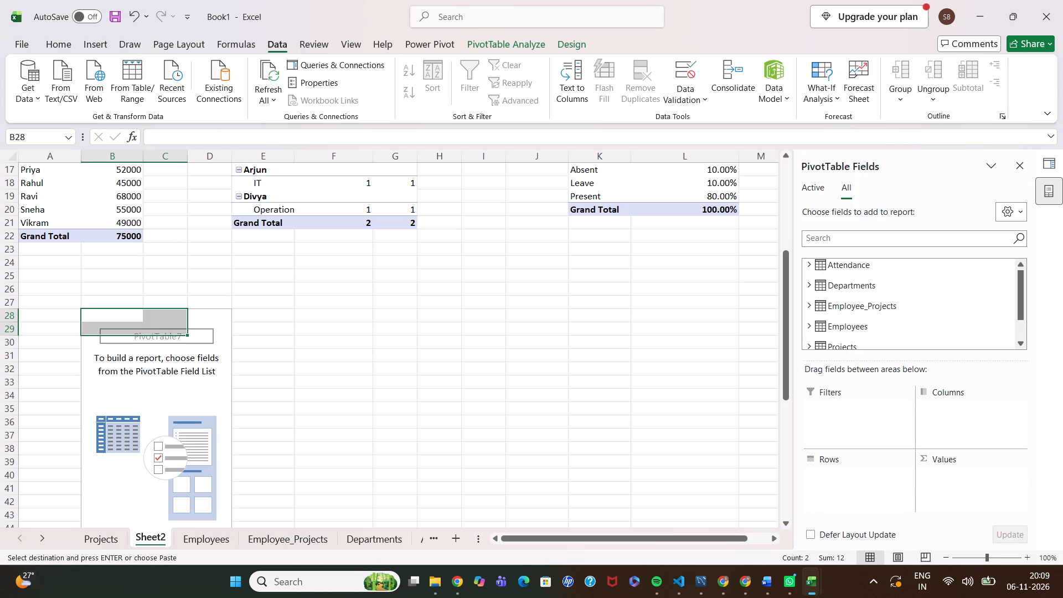
Paste another copy of the Count of Employee_ID PivotTable at F28 and remove Count of Employee_ID from its values.
click(350, 322)
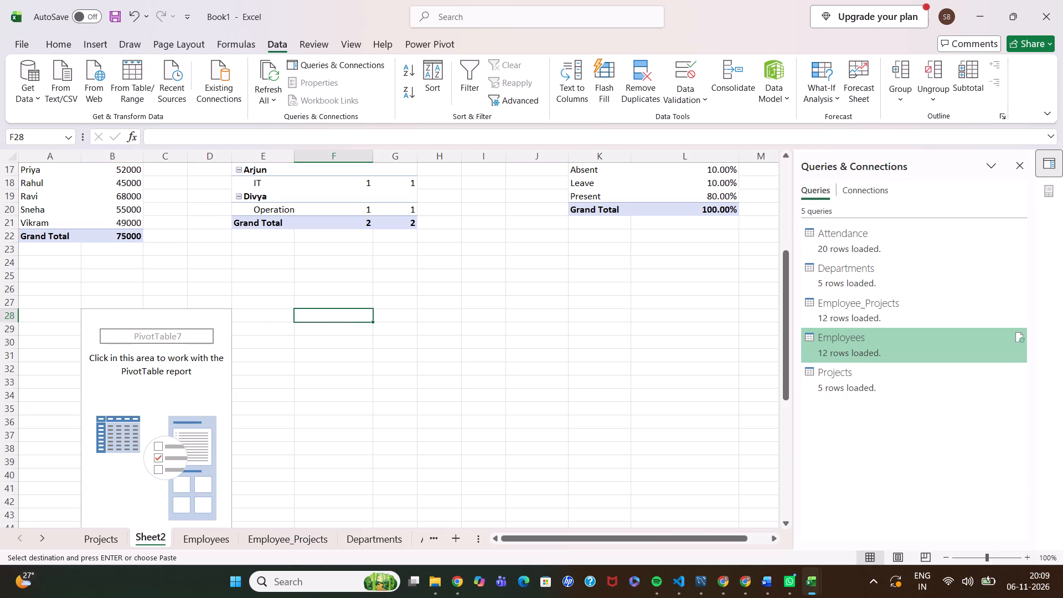
key(ctrl+v)
drag(938, 480, 703, 461)
Paste a third copy of the Count of Employee_ID PivotTable at K28 and remove Count of Employee_ID from its values.
click(628, 311)
key(ctrl+v)
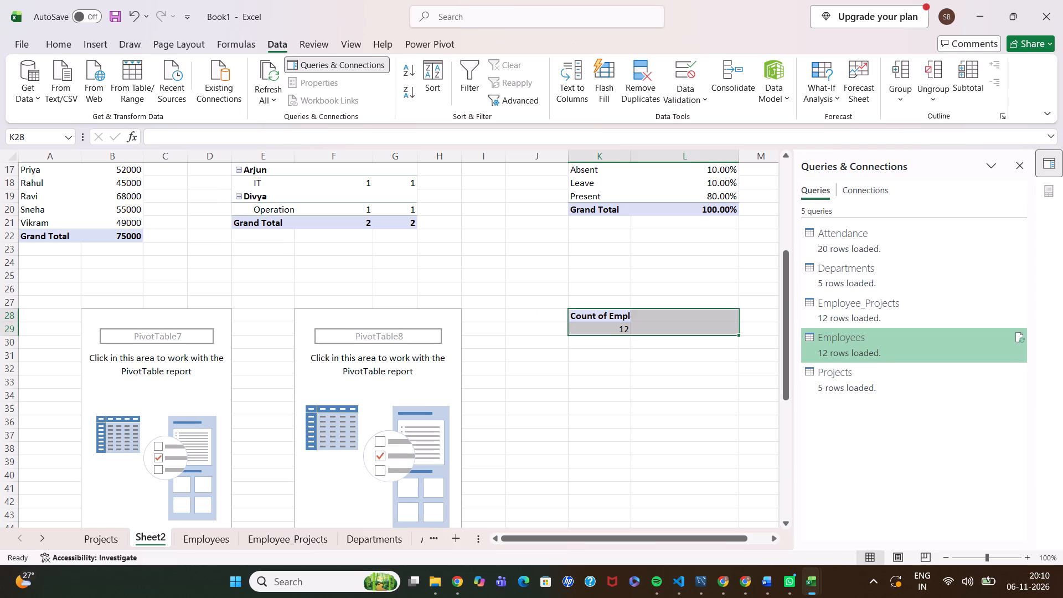
drag(958, 472, 790, 473)
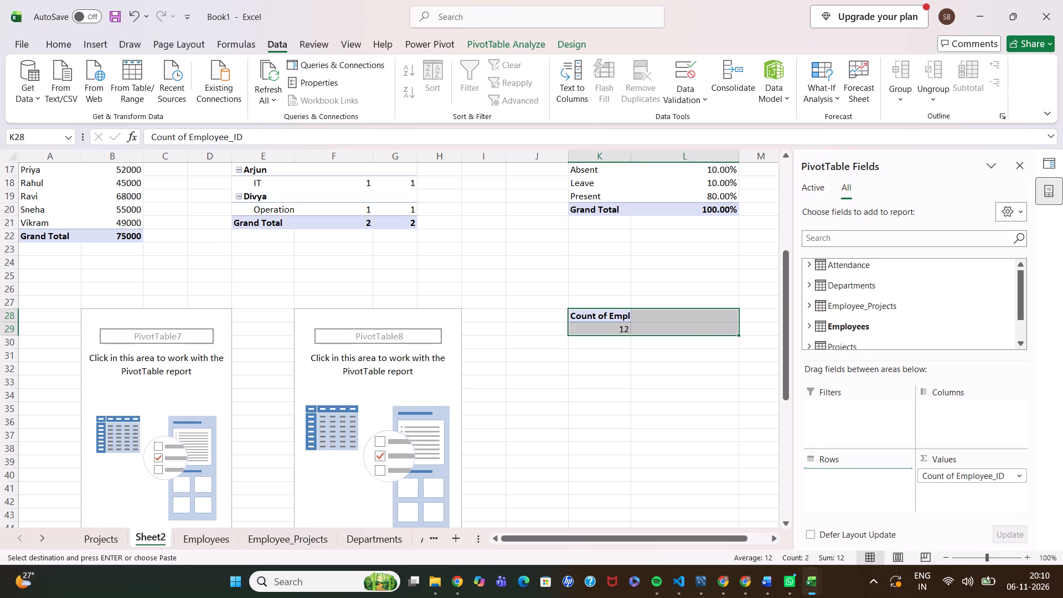
drag(790, 473, 731, 477)
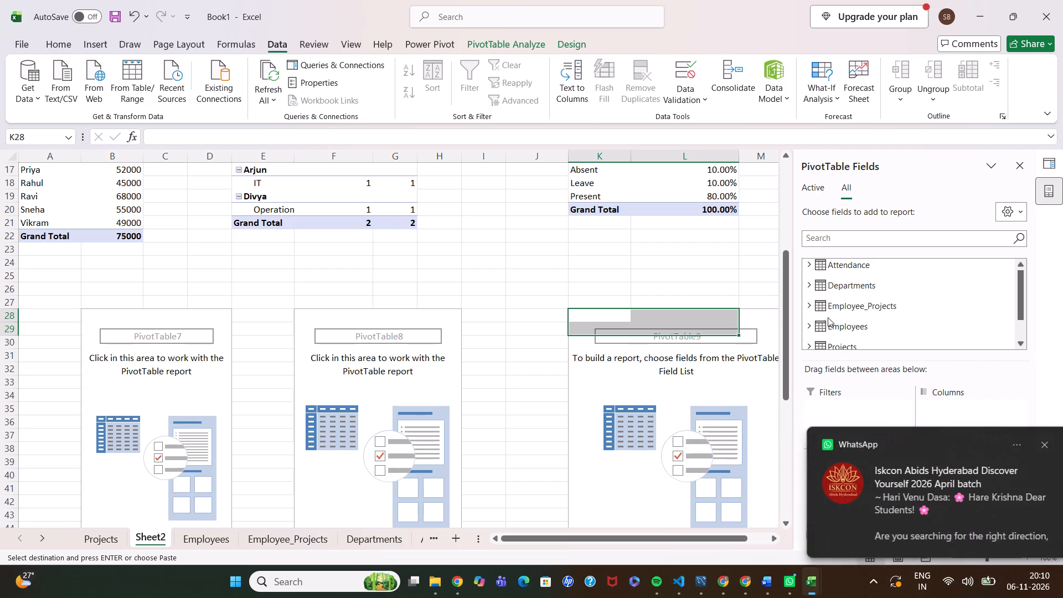
Add Project_ID from the Projects table to the rows of the PivotTable at K28.
click(808, 346)
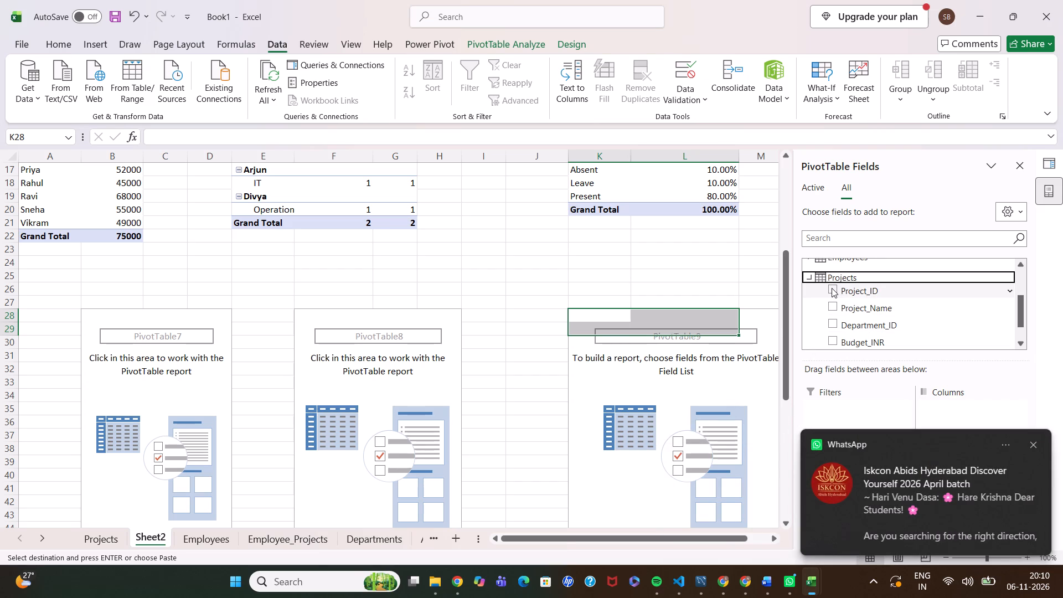
click(1030, 445)
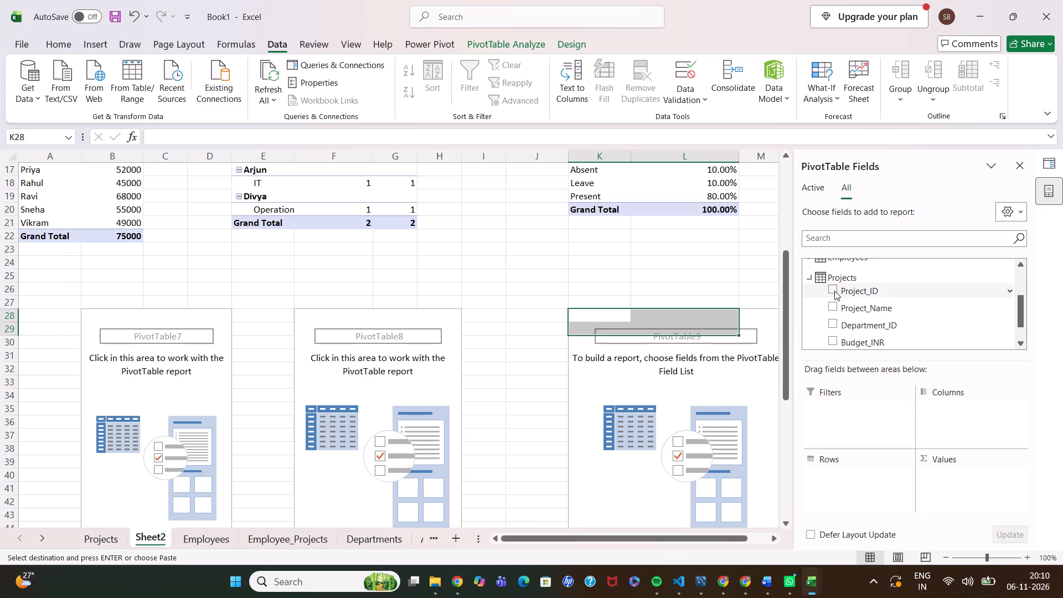
drag(832, 290, 834, 470)
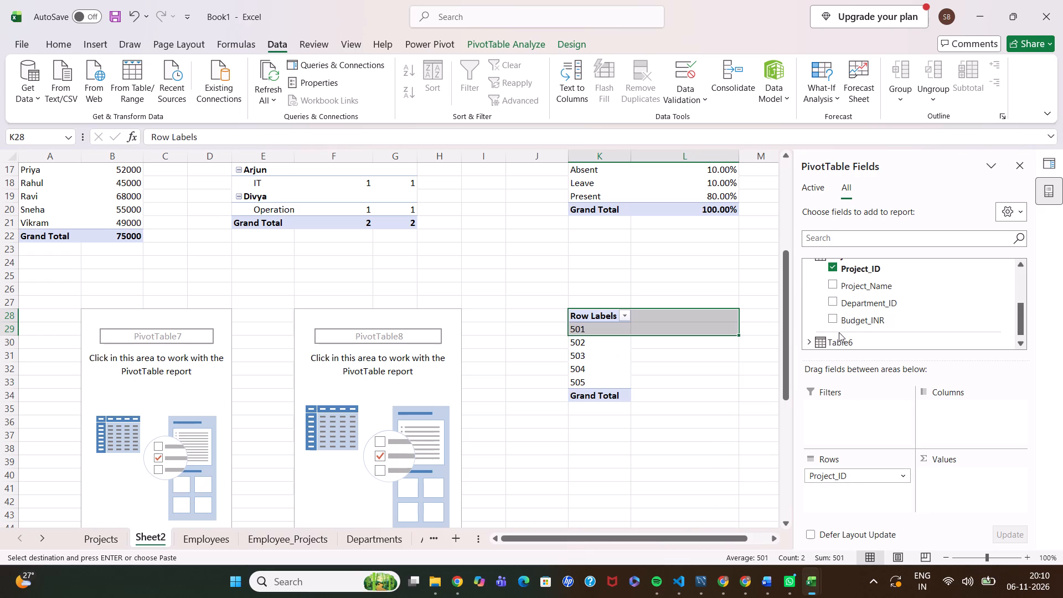
Browse the PivotTable's source tables for another field to add alongside Project_ID.
scroll(843, 296, up, 2)
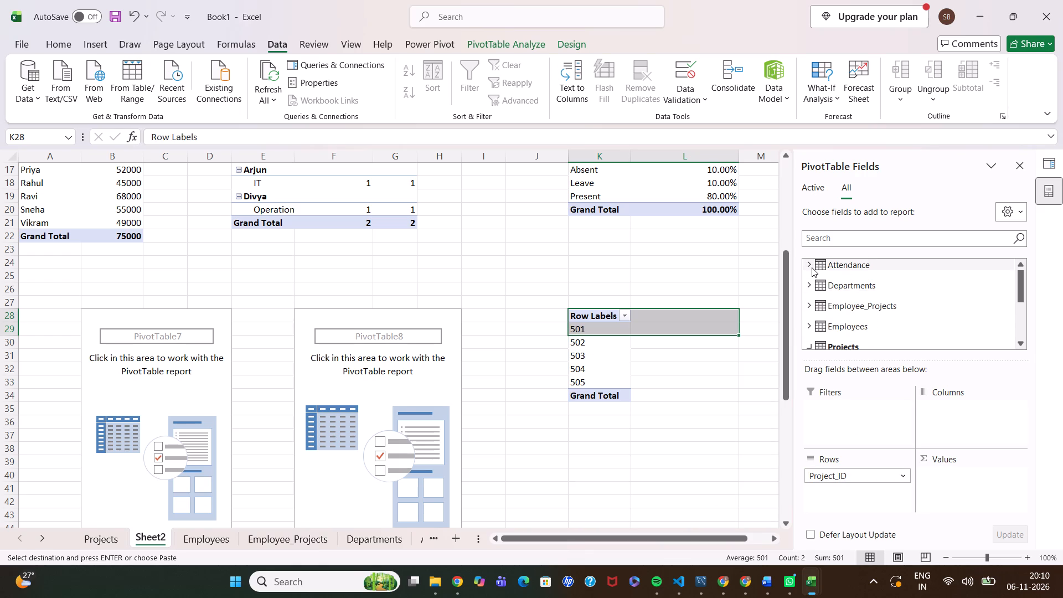
scroll(812, 267, up, 1)
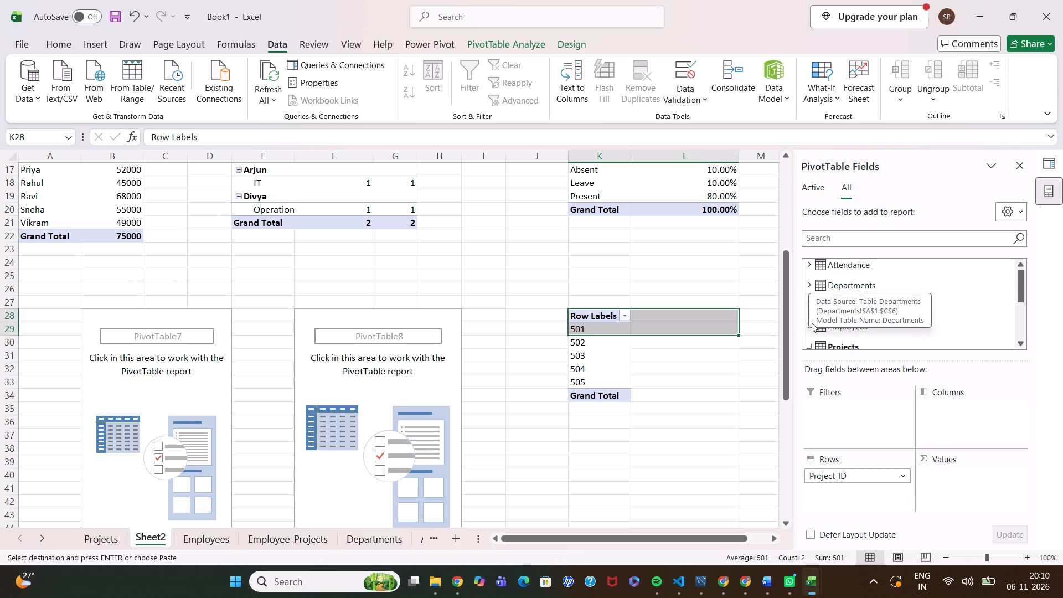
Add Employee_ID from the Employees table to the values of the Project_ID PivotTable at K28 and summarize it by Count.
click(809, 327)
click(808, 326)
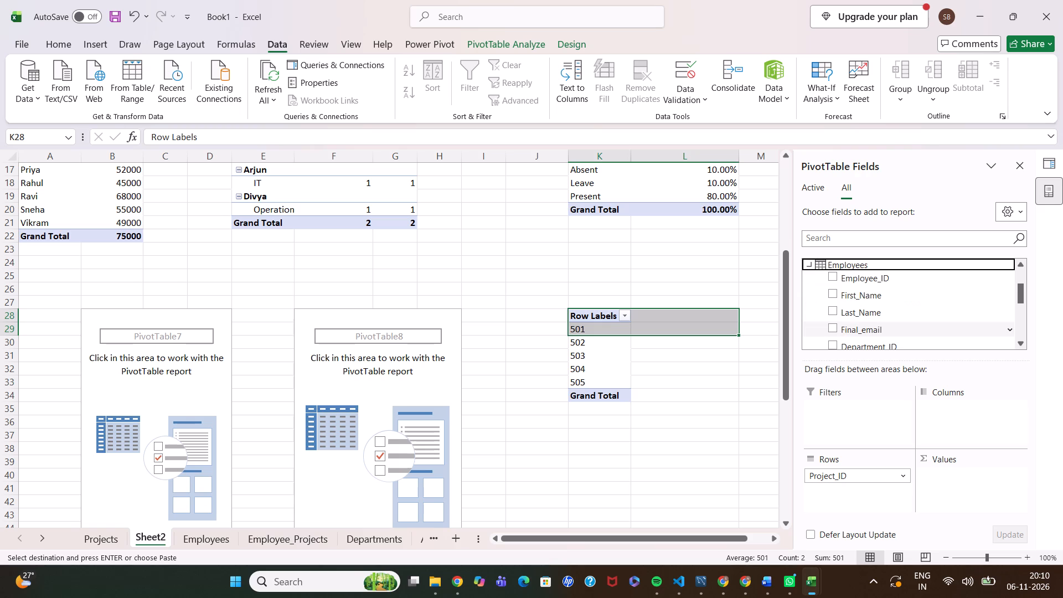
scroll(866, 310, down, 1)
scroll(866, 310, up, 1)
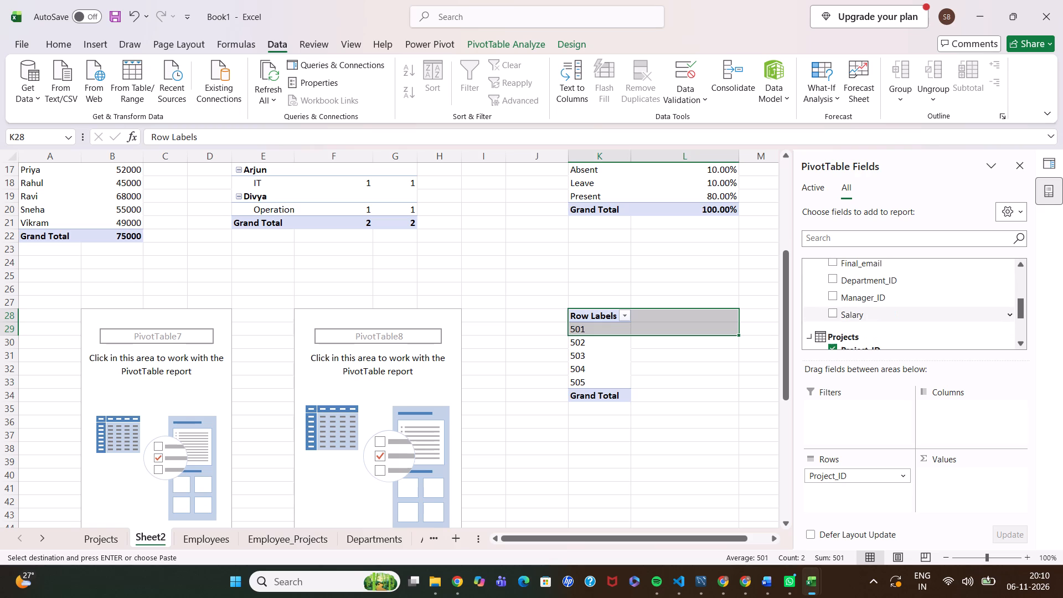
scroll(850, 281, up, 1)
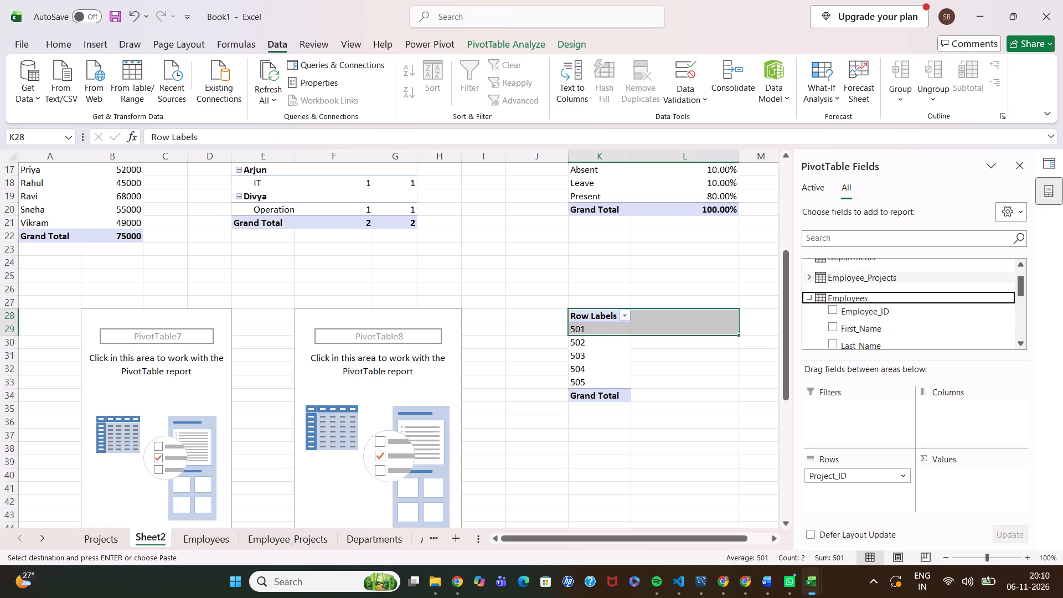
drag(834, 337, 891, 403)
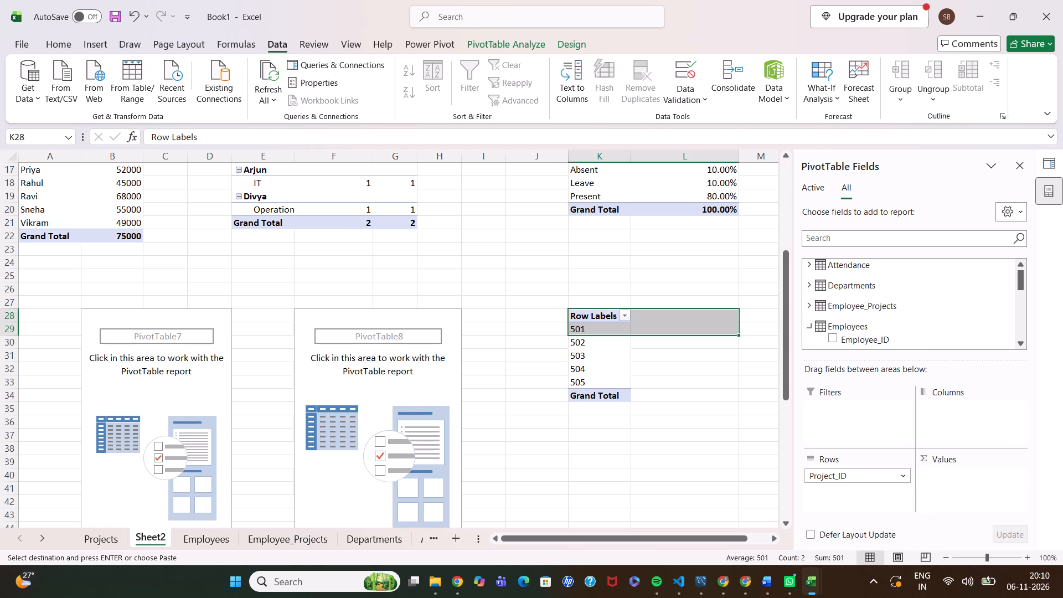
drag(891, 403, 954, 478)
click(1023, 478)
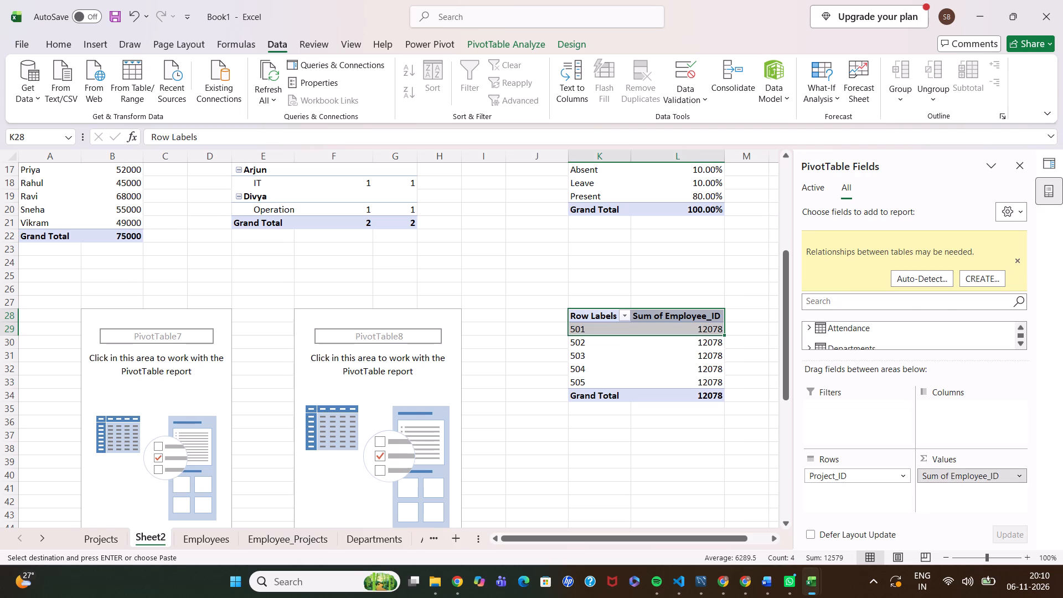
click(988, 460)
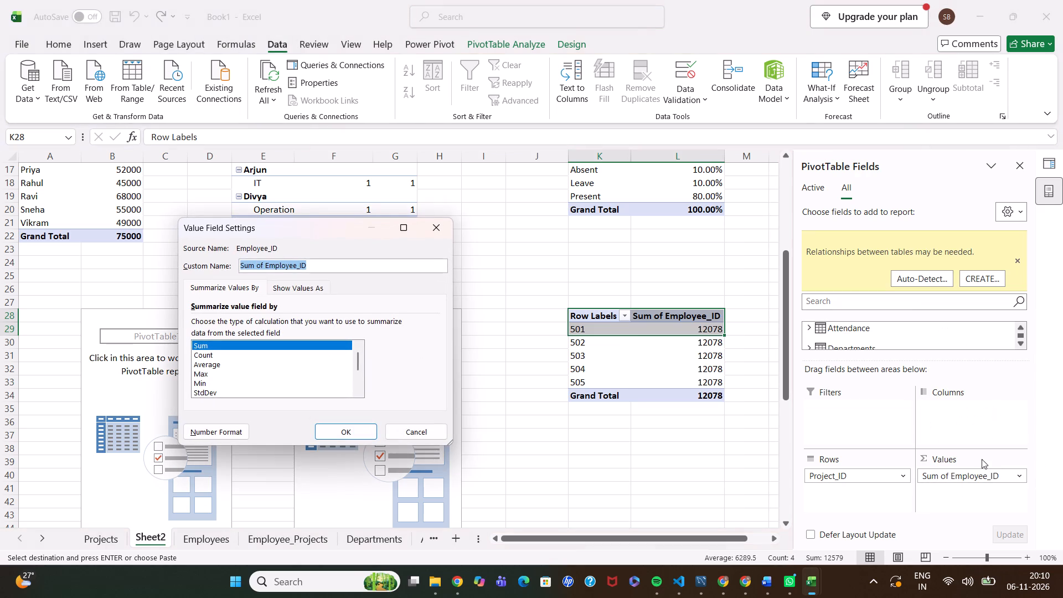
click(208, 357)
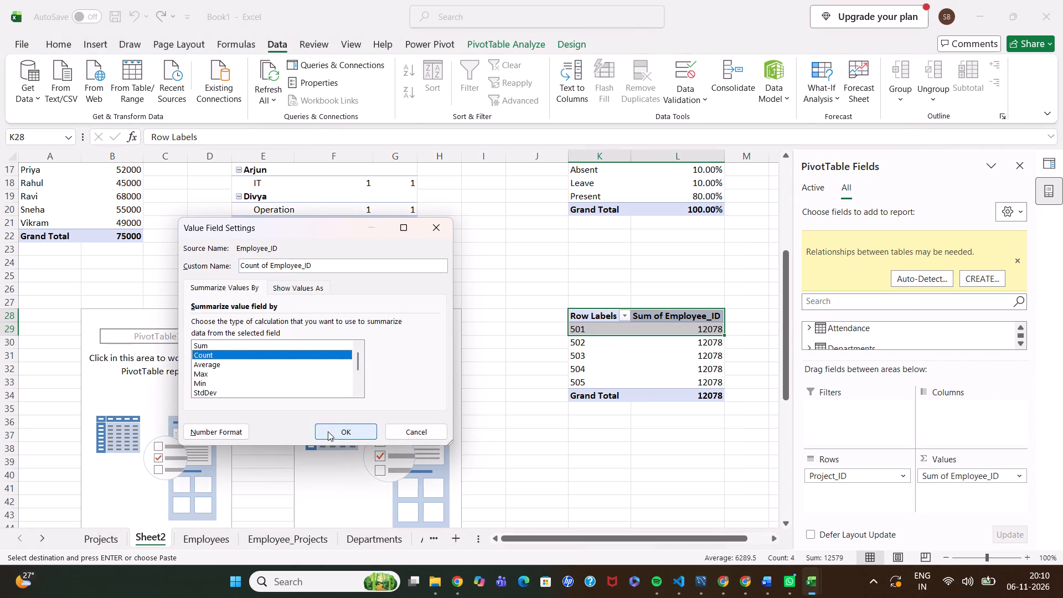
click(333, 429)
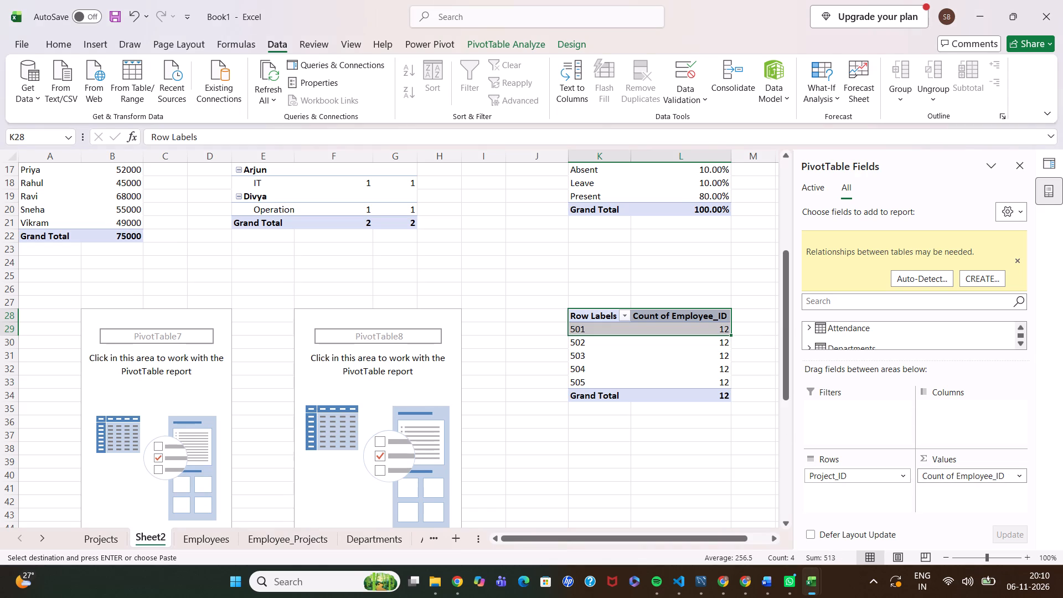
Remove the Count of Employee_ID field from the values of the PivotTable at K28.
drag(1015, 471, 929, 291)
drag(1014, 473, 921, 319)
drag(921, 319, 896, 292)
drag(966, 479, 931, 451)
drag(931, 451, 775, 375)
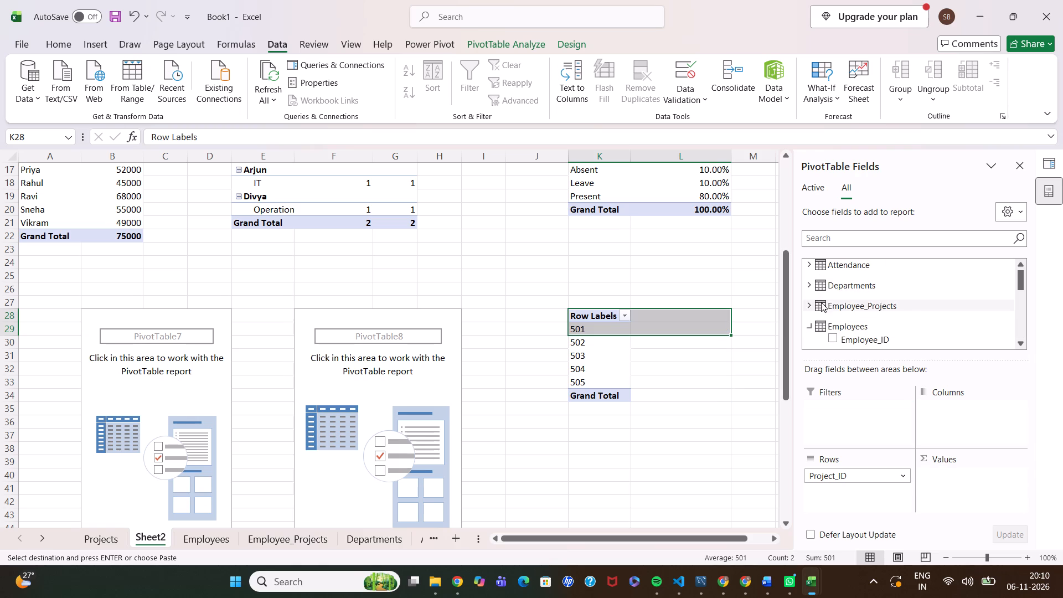
click(808, 302)
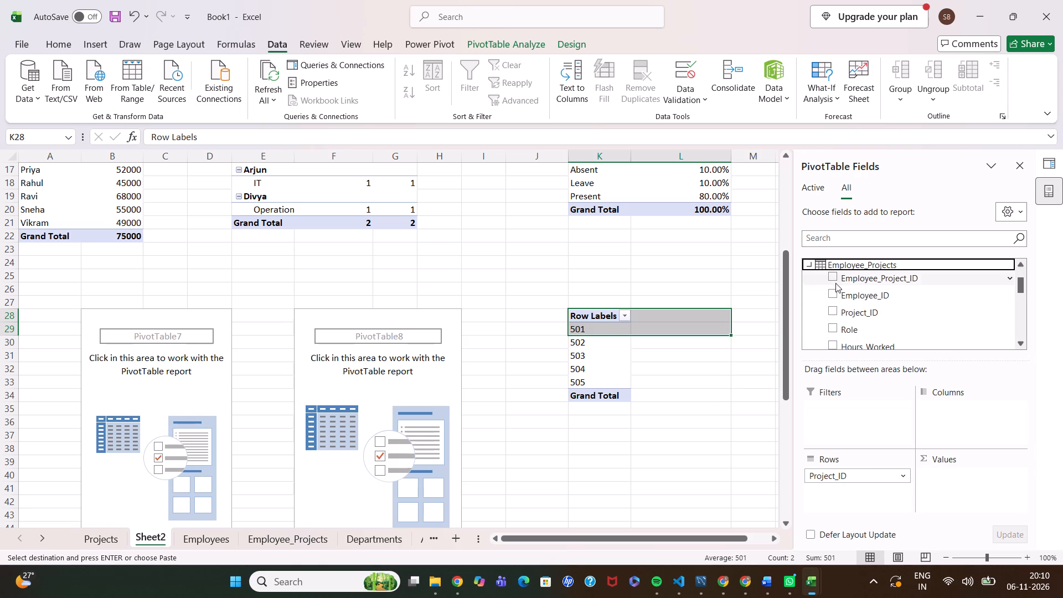
drag(832, 276, 924, 413)
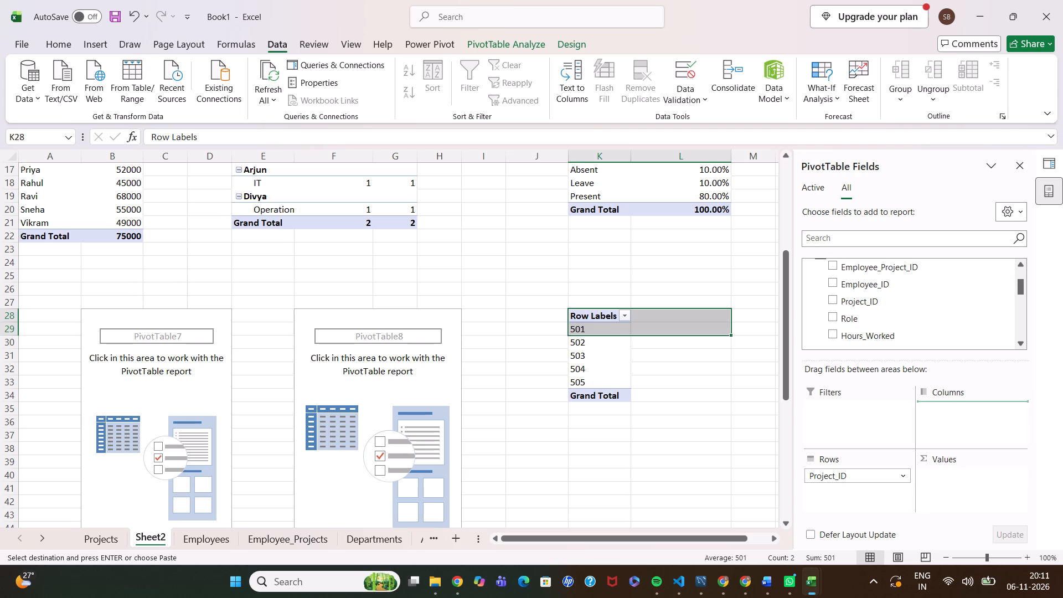
drag(924, 413, 957, 475)
drag(957, 475, 957, 475)
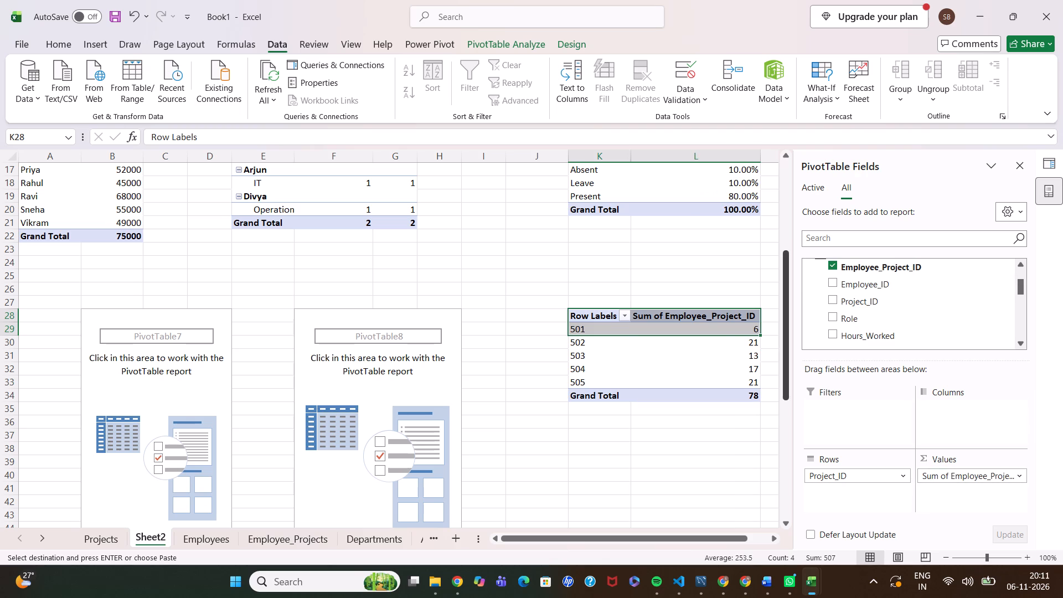
click(1023, 477)
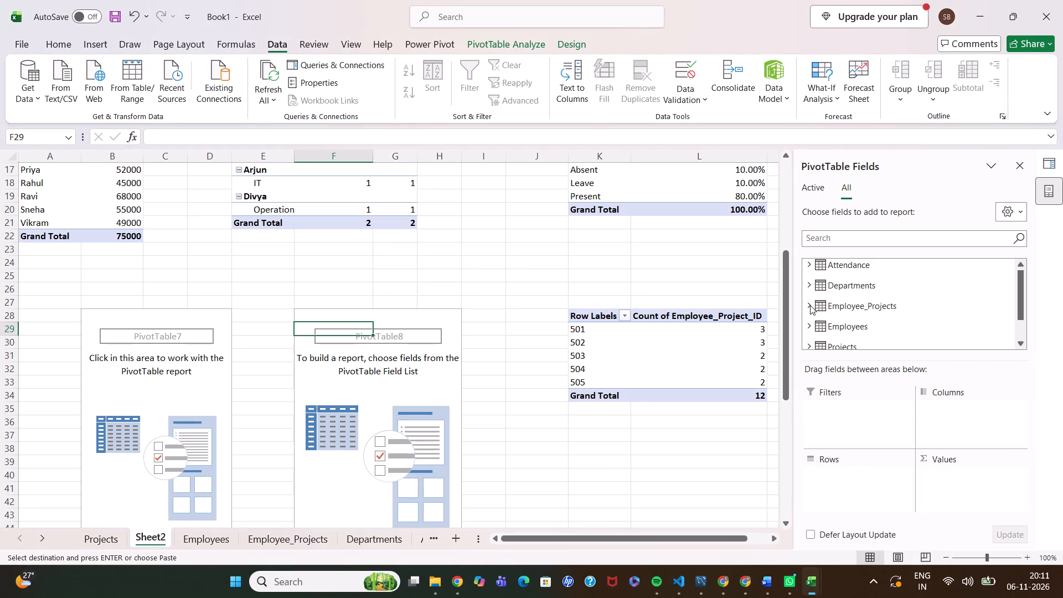
click(807, 340)
click(808, 343)
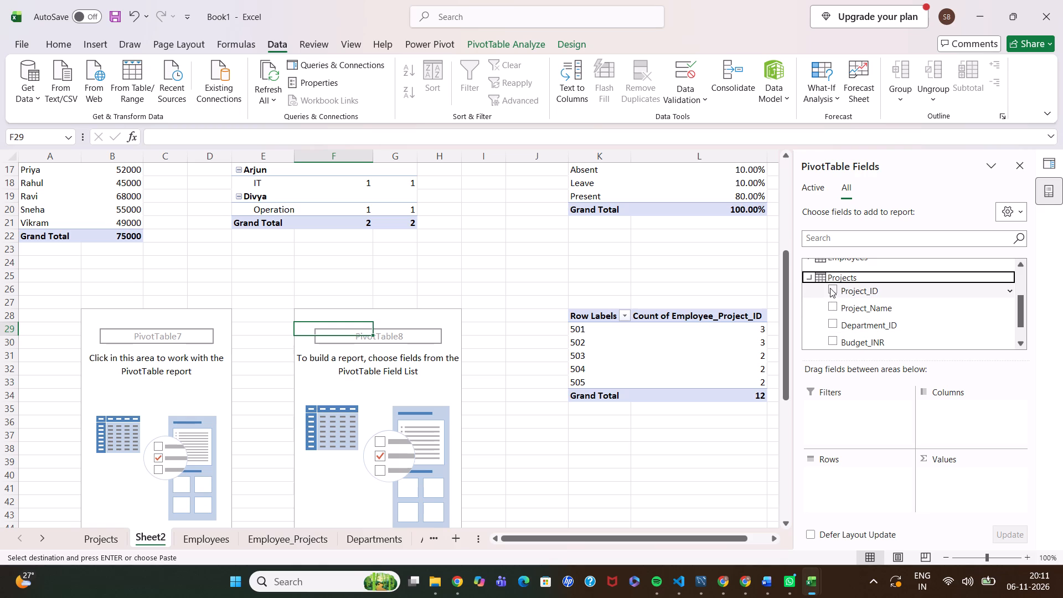
drag(830, 288, 830, 466)
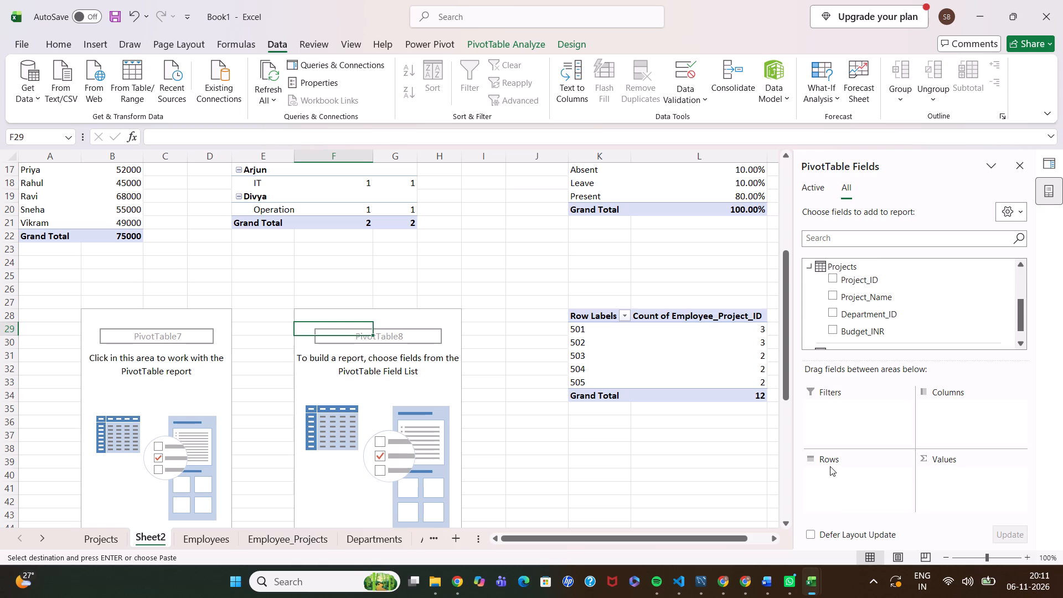
drag(833, 277, 834, 284)
drag(834, 284, 859, 469)
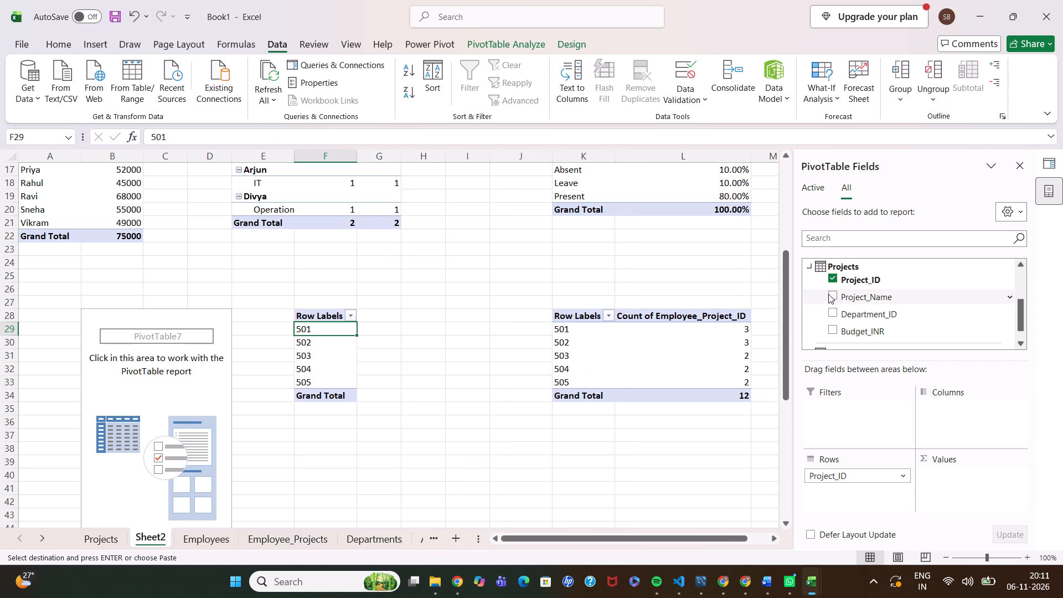
drag(833, 294, 864, 484)
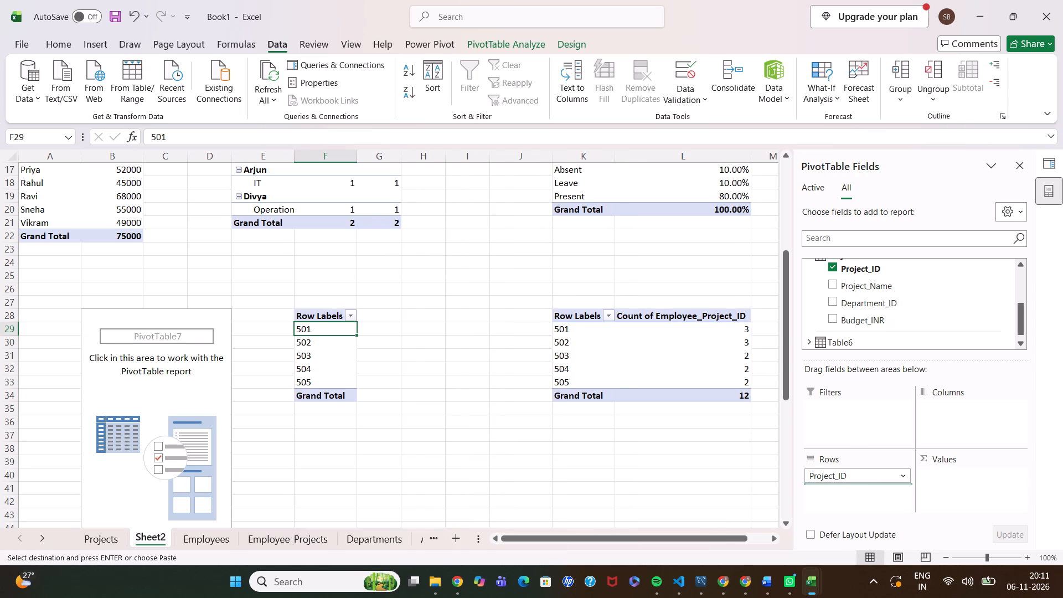
drag(864, 484, 864, 489)
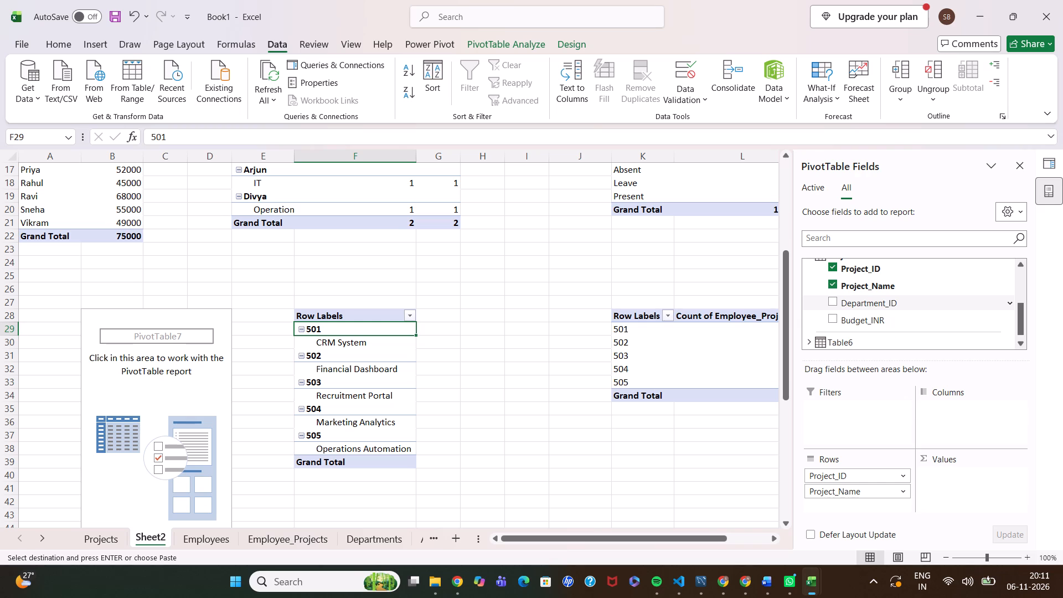
Add Budget_INR from the Projects table to the values of the Project_ID and Project_Name PivotTable as a sum.
scroll(842, 307, up, 2)
click(804, 302)
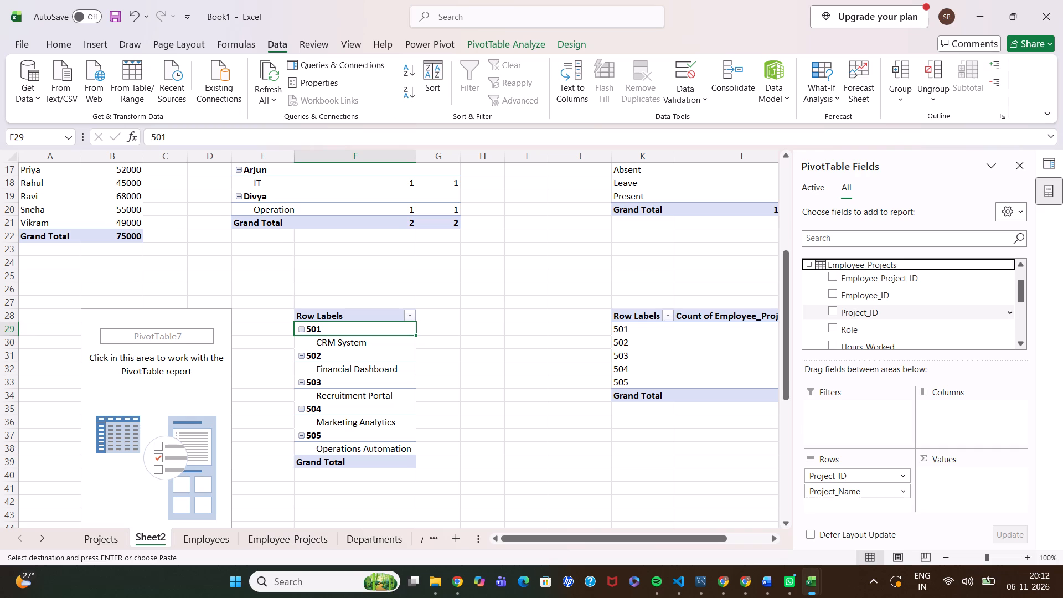
click(812, 267)
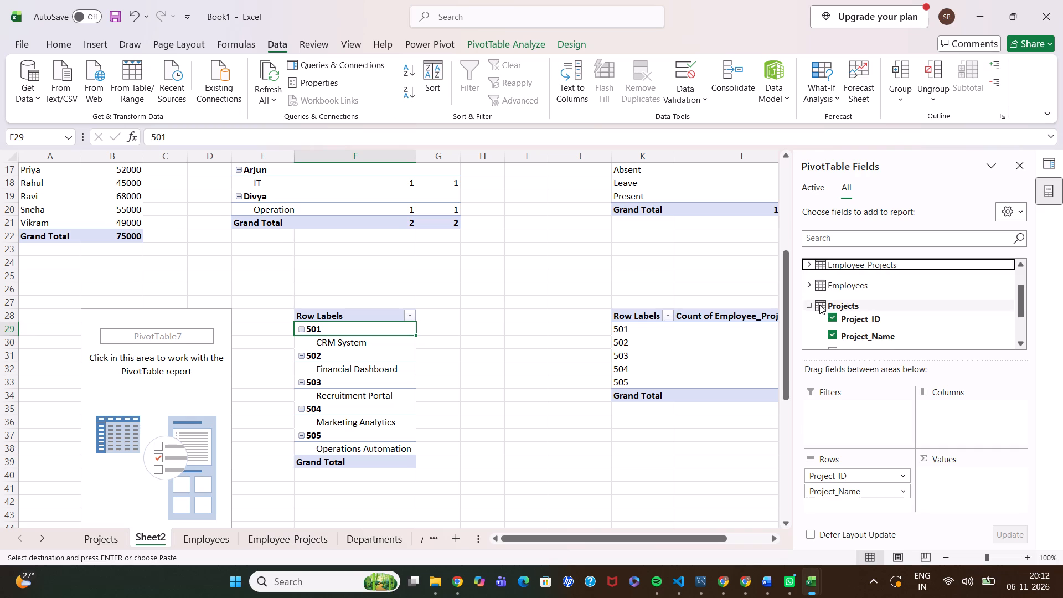
scroll(844, 326, down, 1)
drag(833, 312, 861, 334)
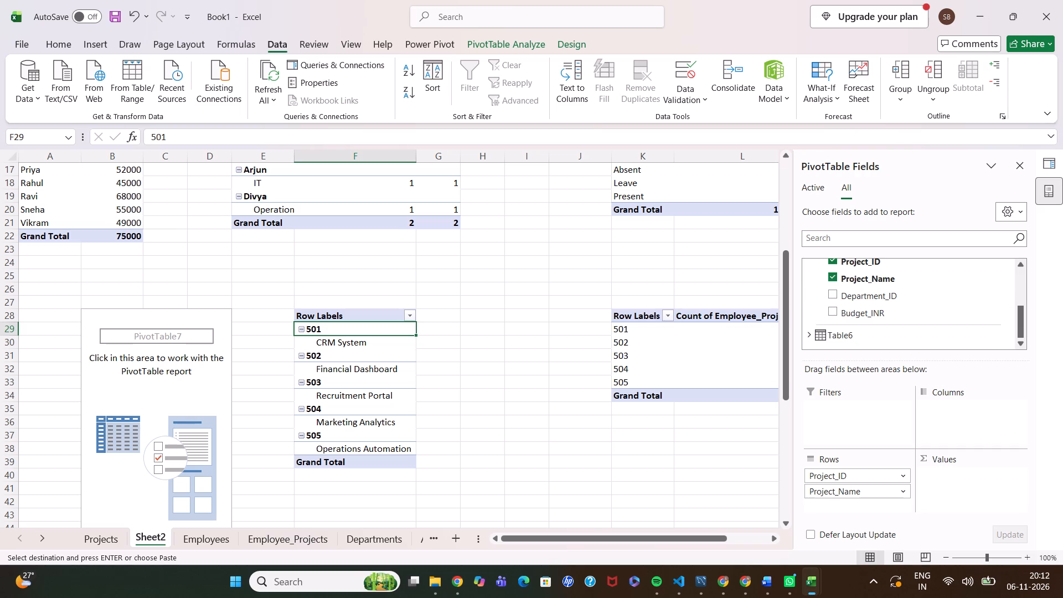
drag(861, 334, 984, 470)
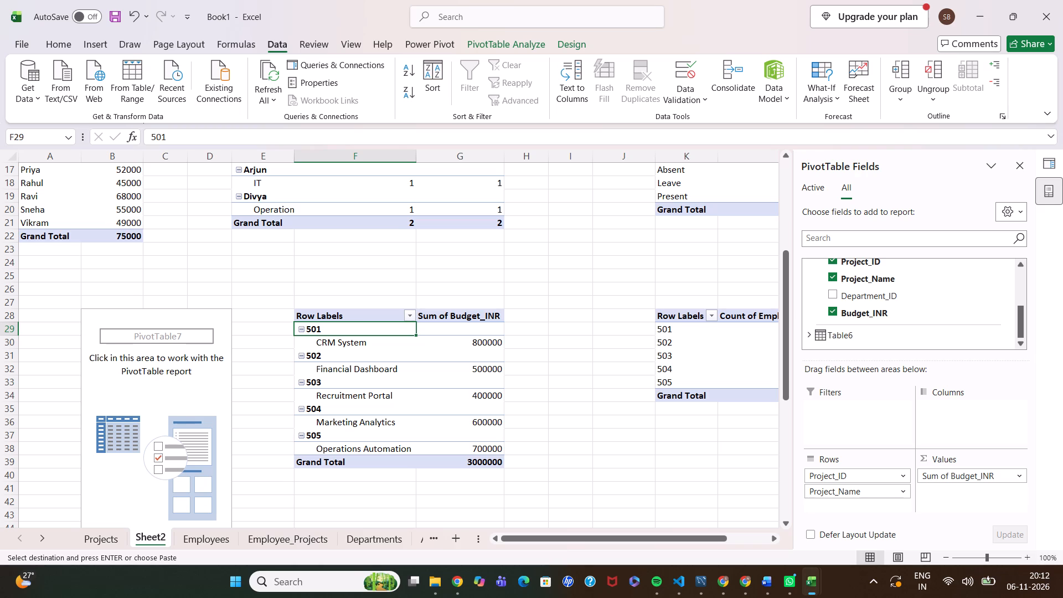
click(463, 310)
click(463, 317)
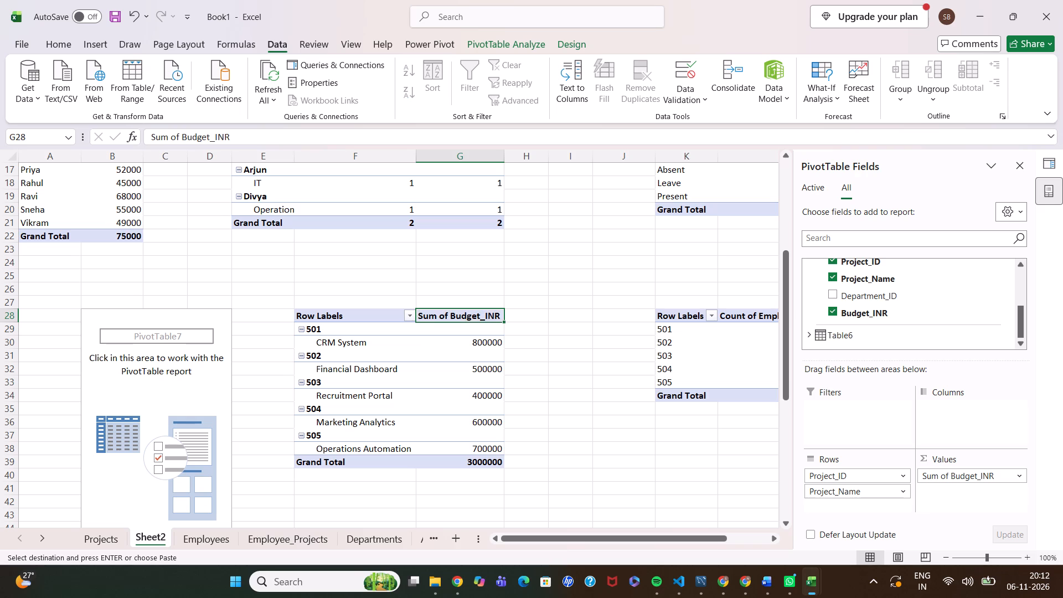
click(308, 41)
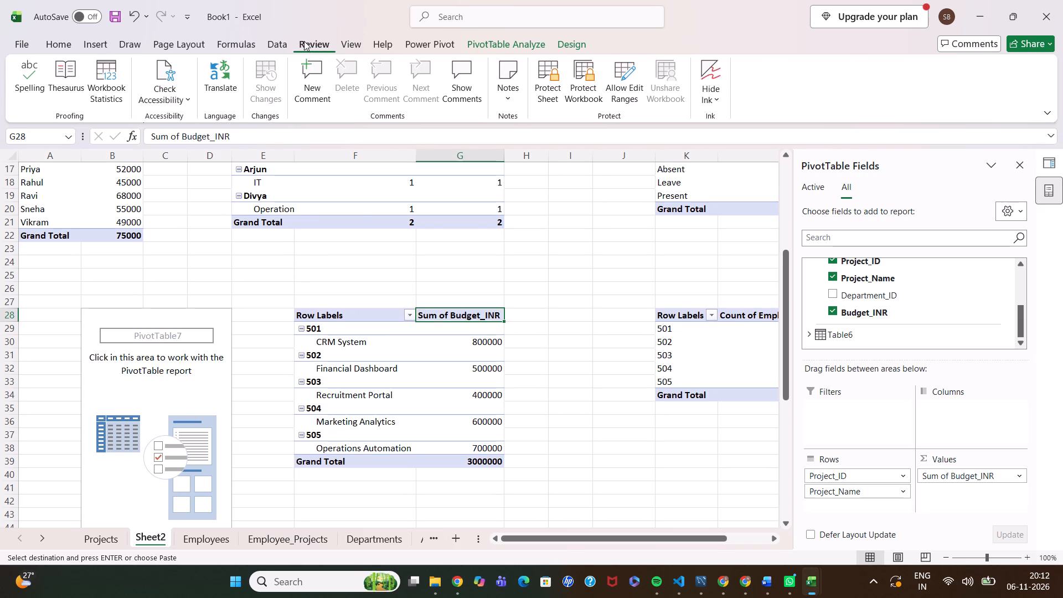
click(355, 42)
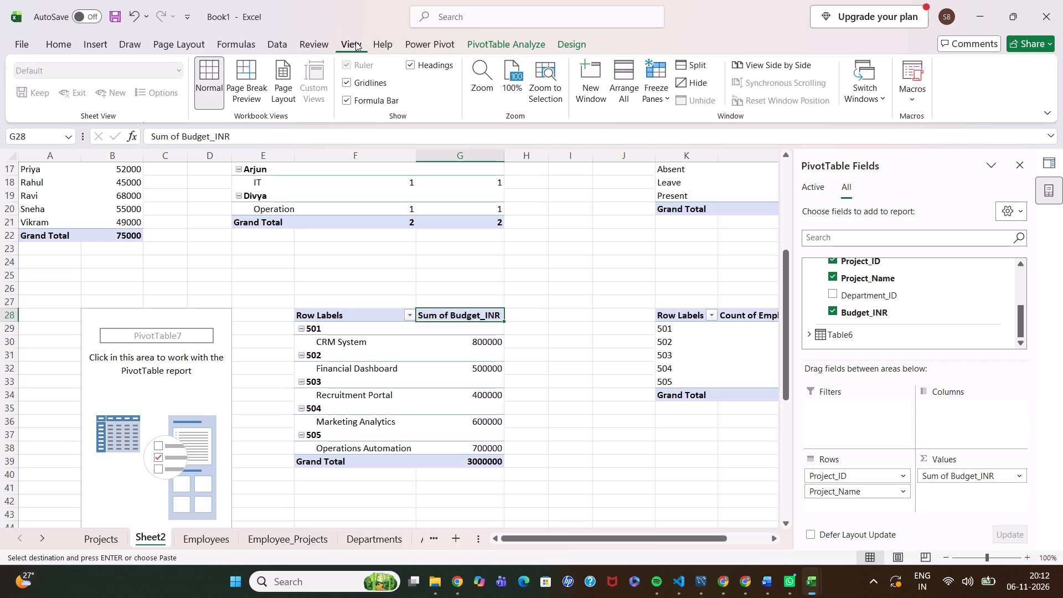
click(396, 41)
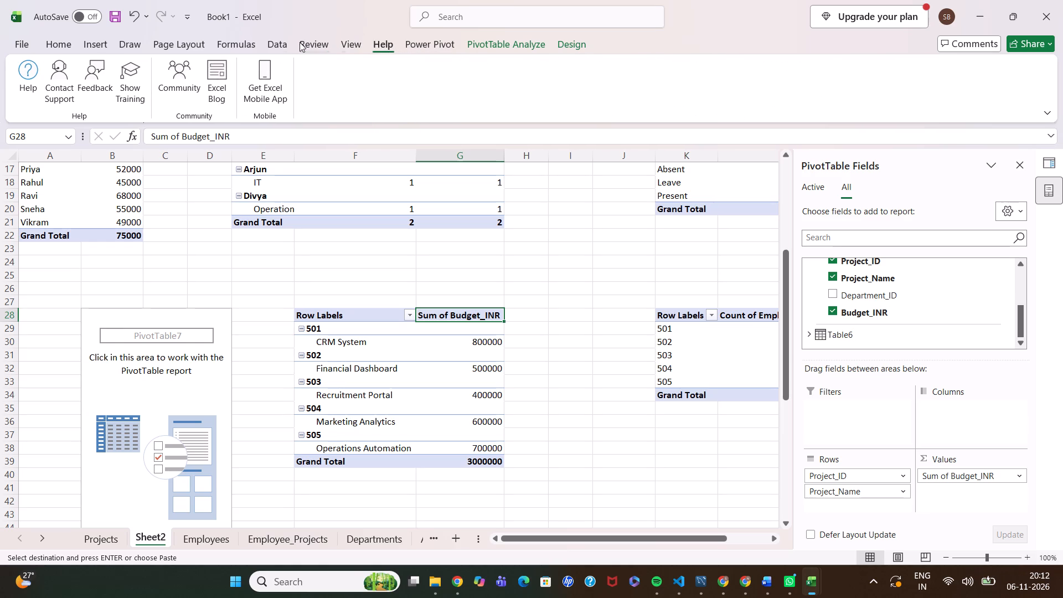
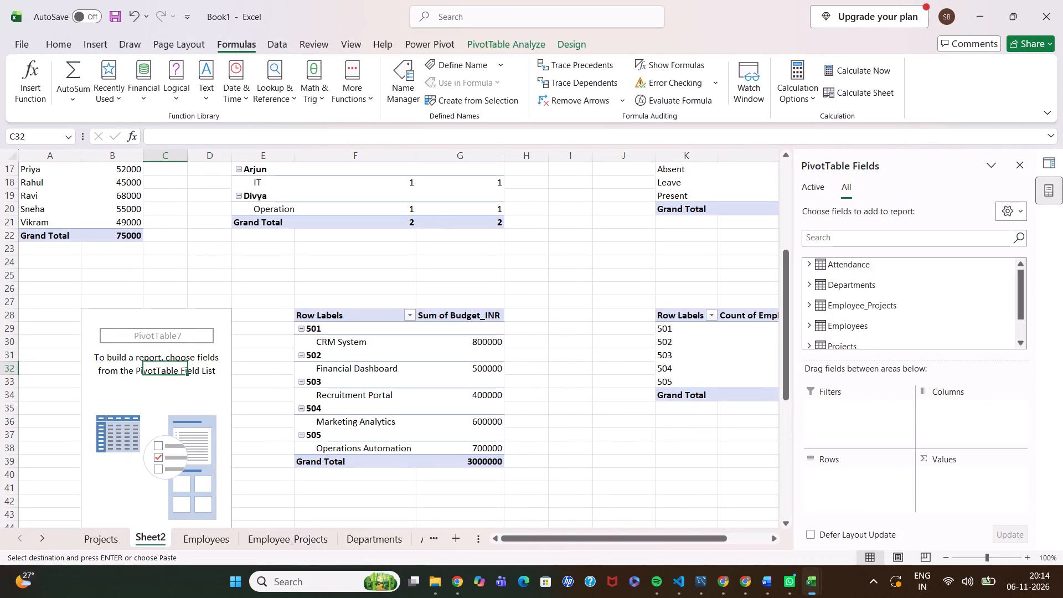
scroll(566, 429, down, 4)
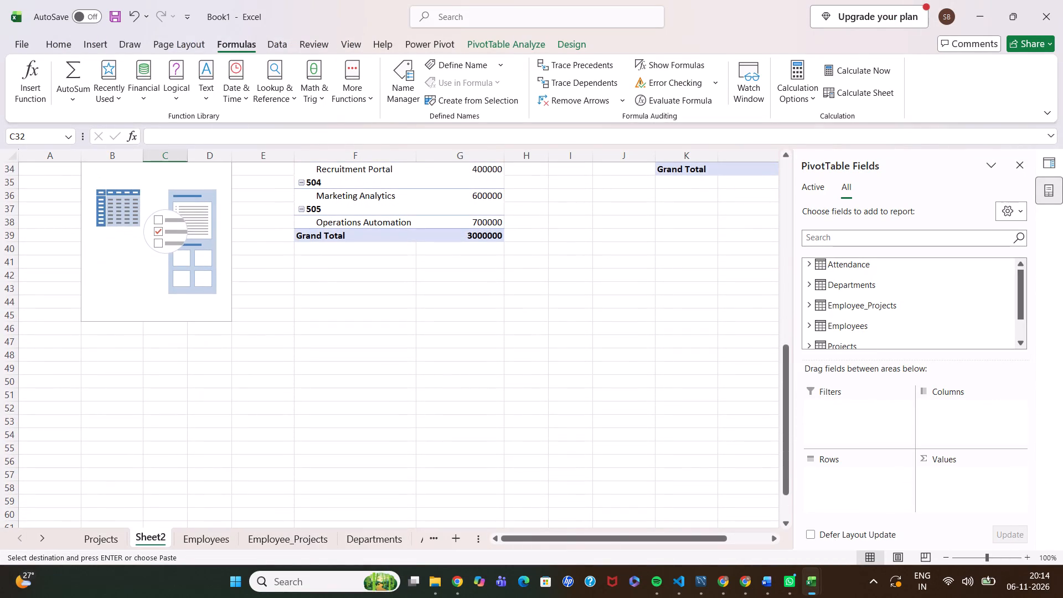
click(360, 335)
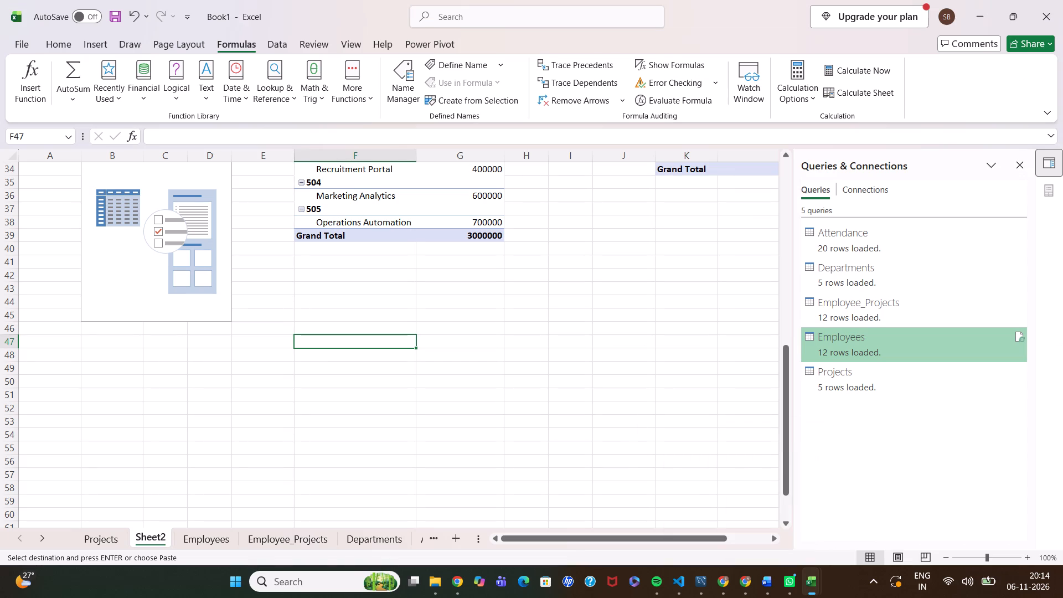
click(354, 343)
double_click(336, 343)
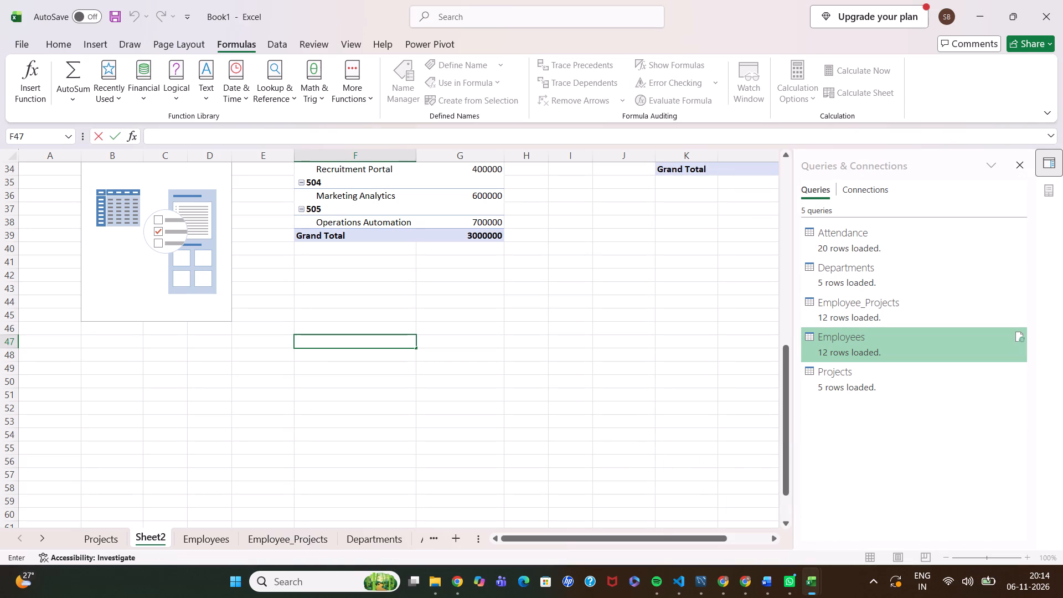
text(hight)
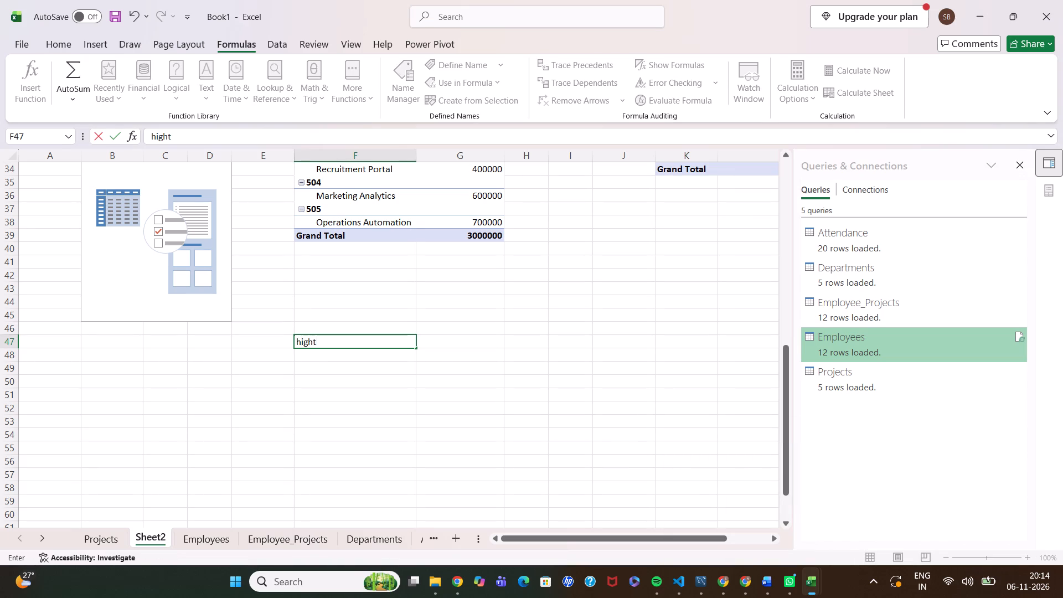
text(st_project)
text(_bu)
text(ge)
text(st)
key(Return)
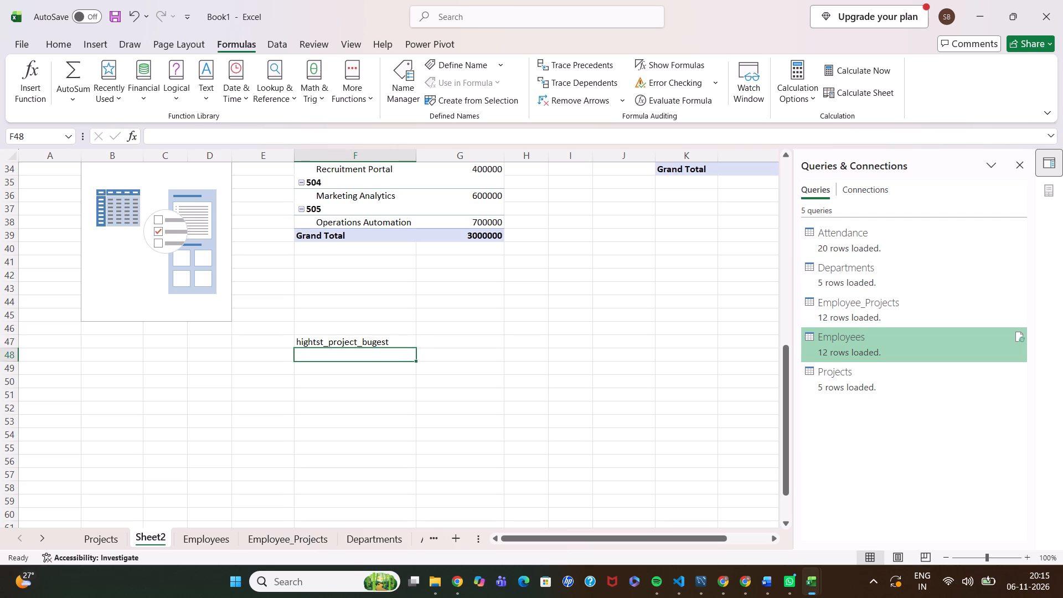
Start a formula in cell F48, under the new label, that refers to the Projects sheet.
click(348, 356)
double_click(348, 356)
key(equal)
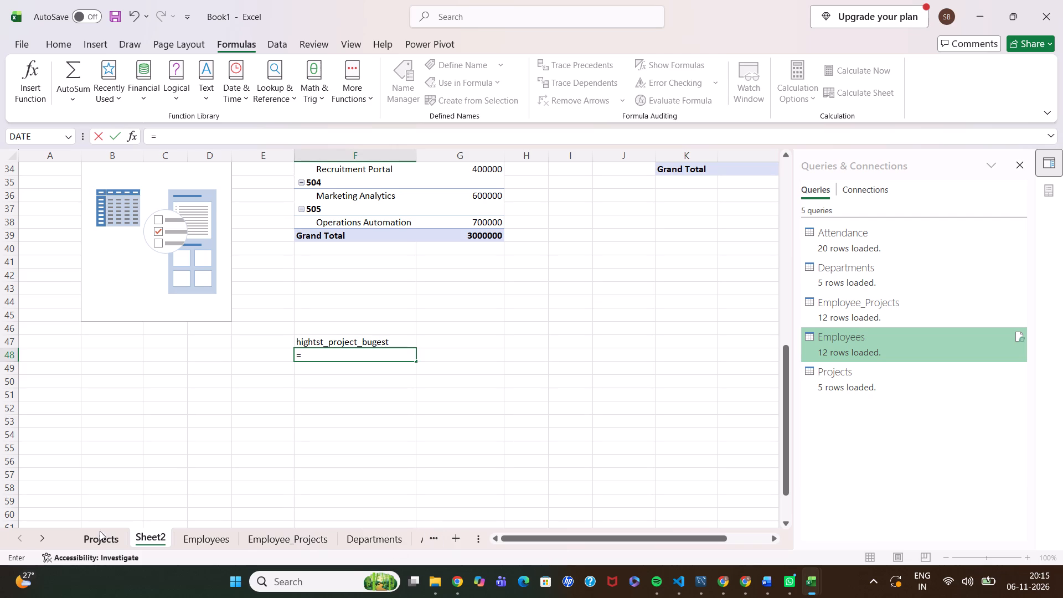
click(42, 540)
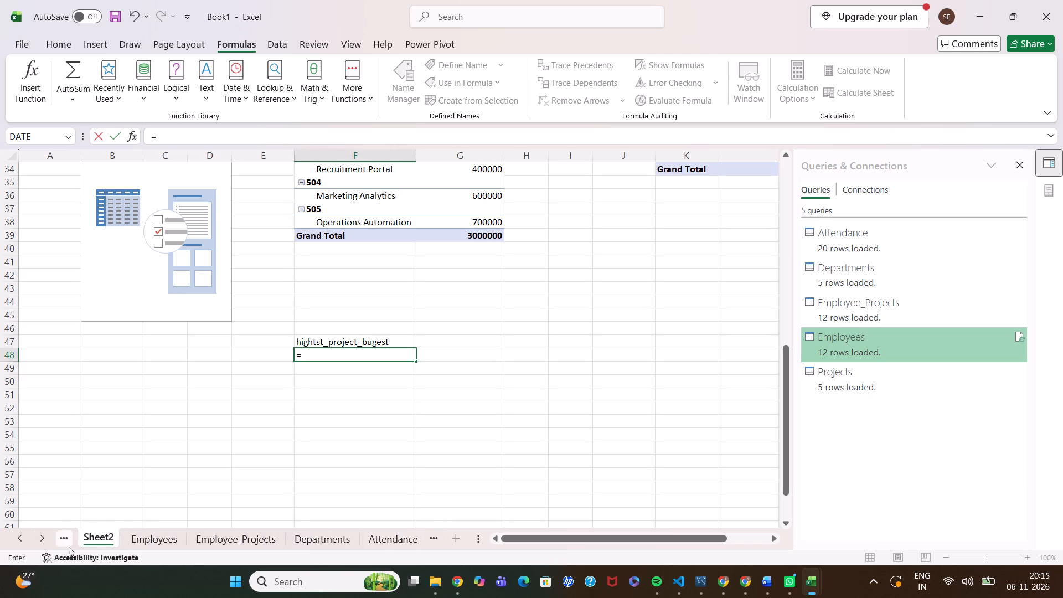
click(44, 540)
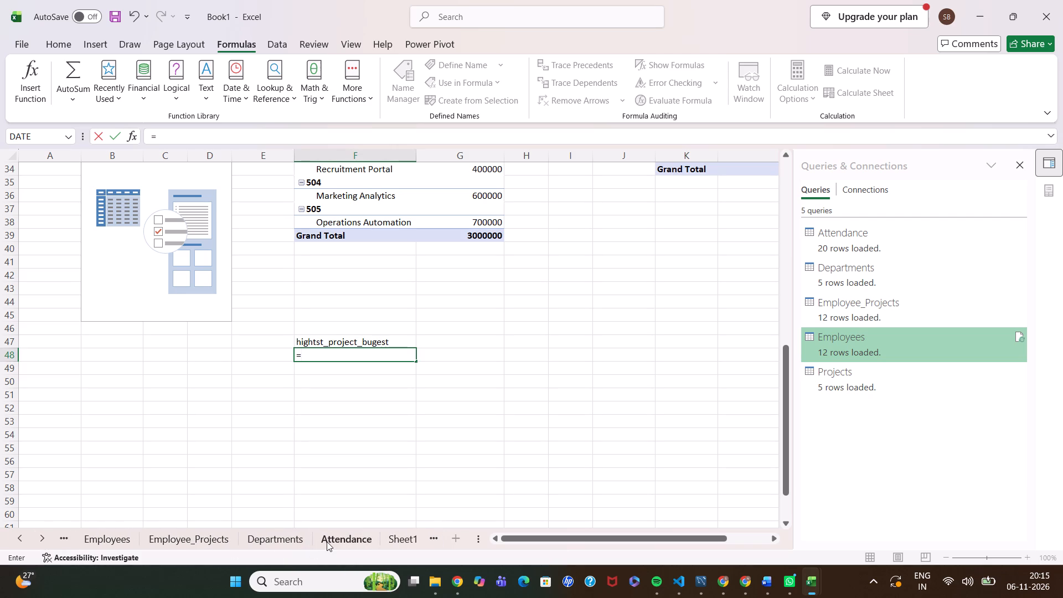
double_click(19, 539)
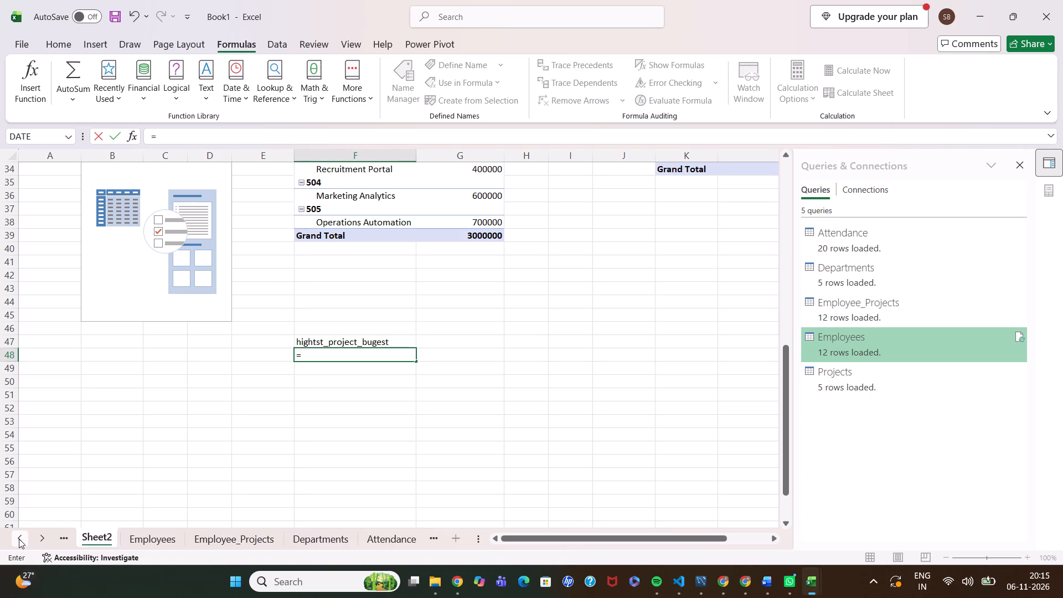
click(111, 543)
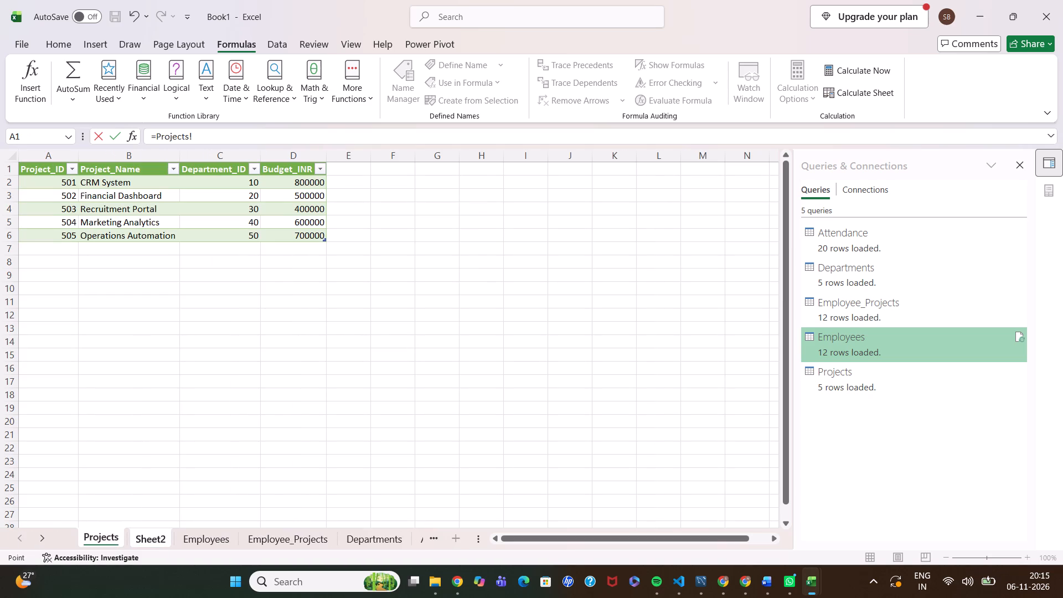
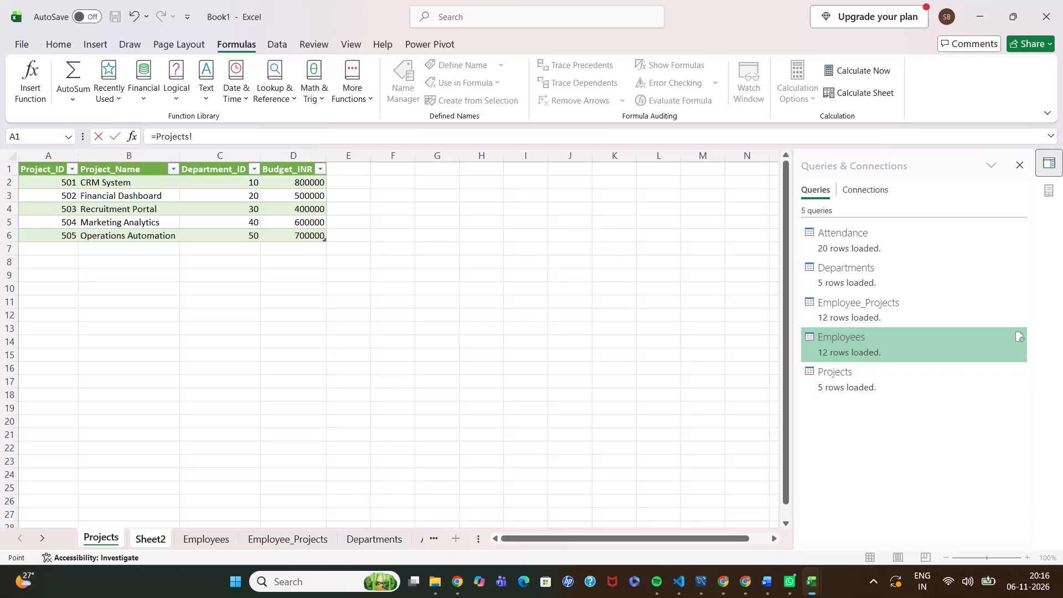
Clear the unfinished Projects reference from cell F48 on Sheet2.
drag(203, 135, 139, 140)
key(BackSpace)
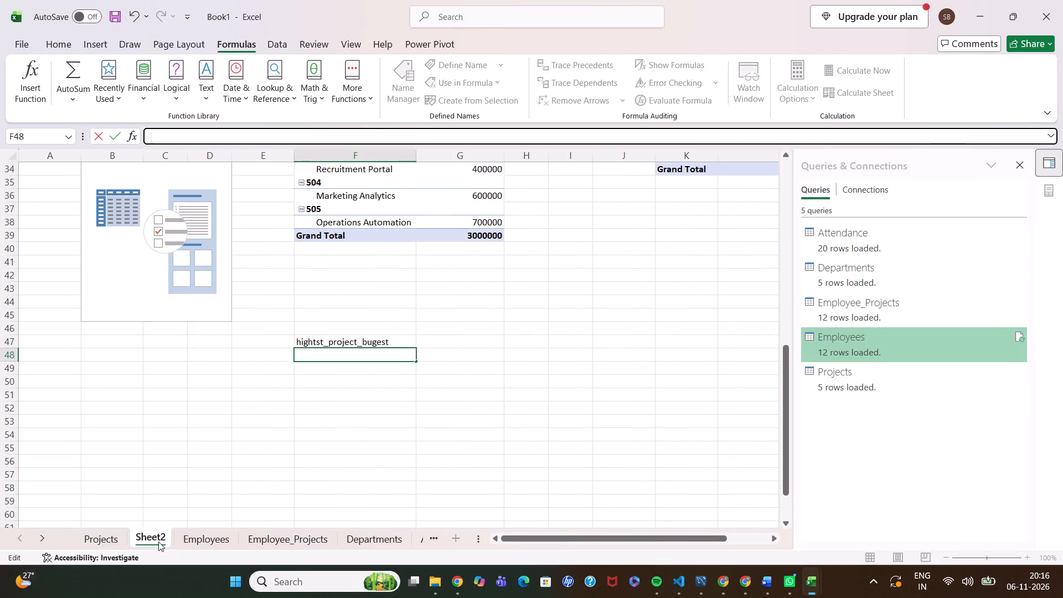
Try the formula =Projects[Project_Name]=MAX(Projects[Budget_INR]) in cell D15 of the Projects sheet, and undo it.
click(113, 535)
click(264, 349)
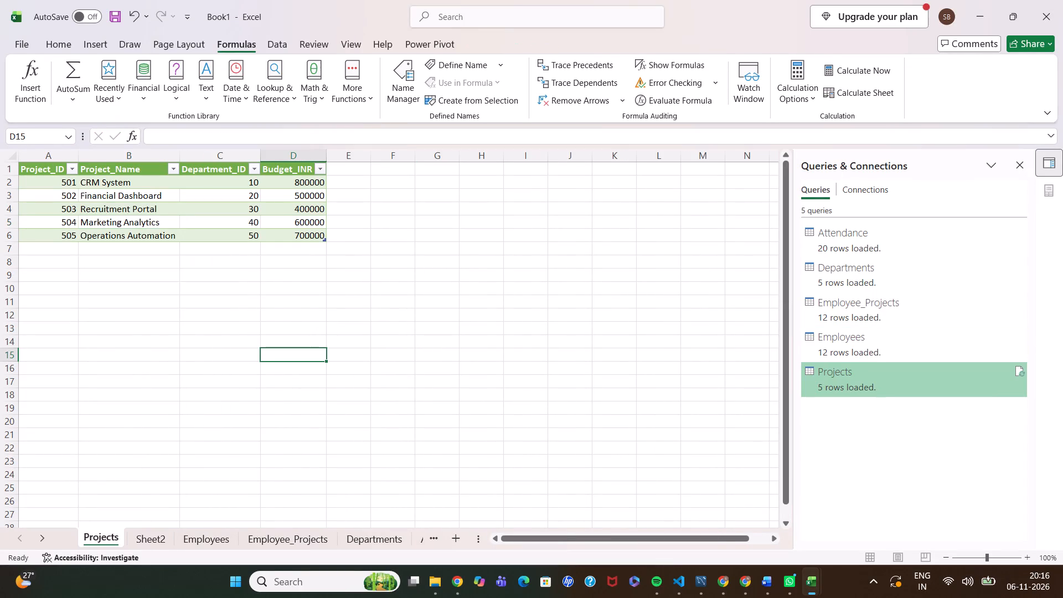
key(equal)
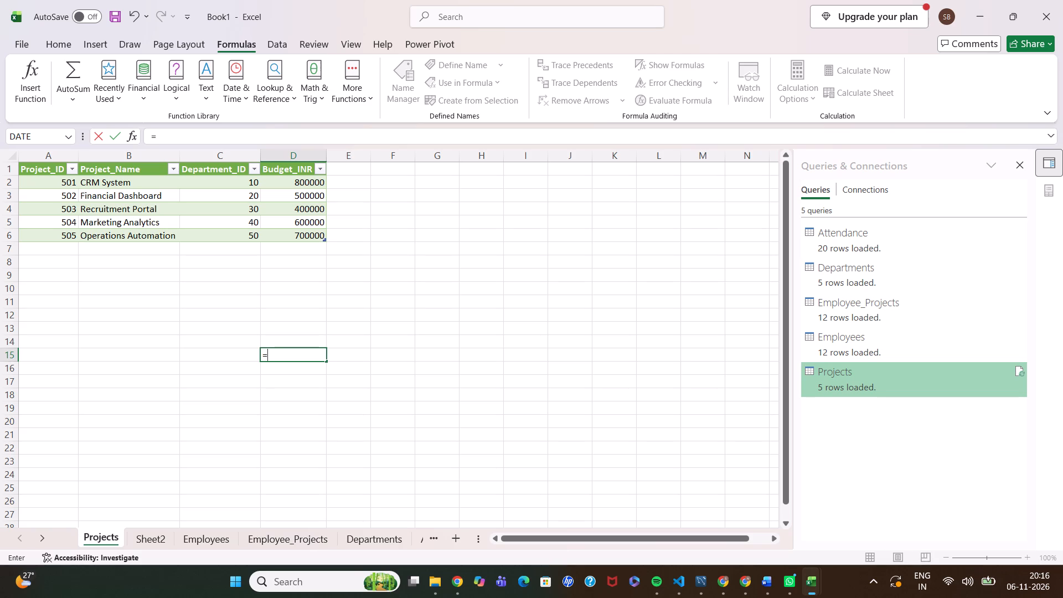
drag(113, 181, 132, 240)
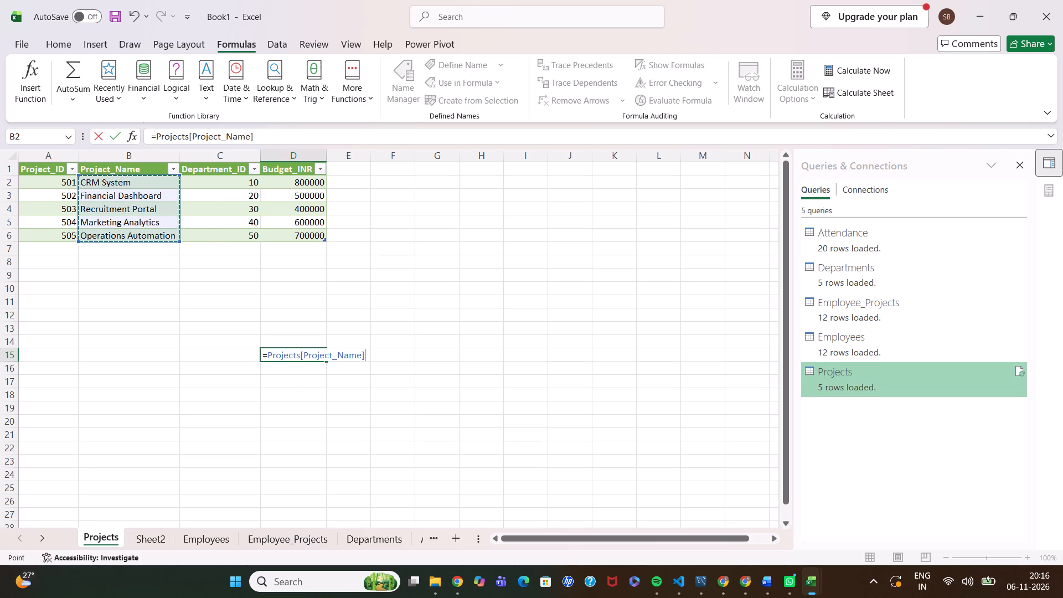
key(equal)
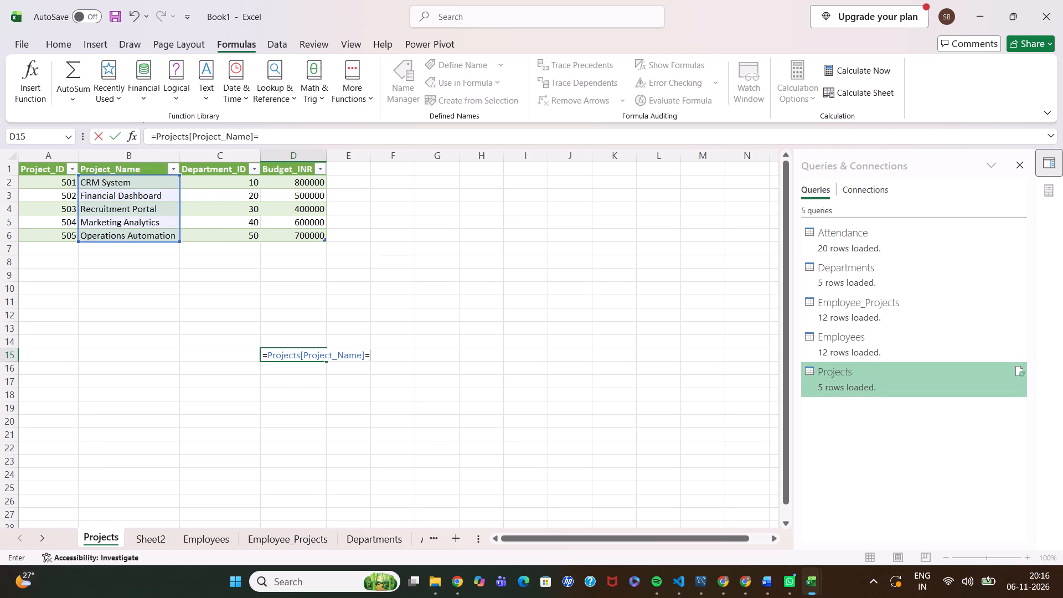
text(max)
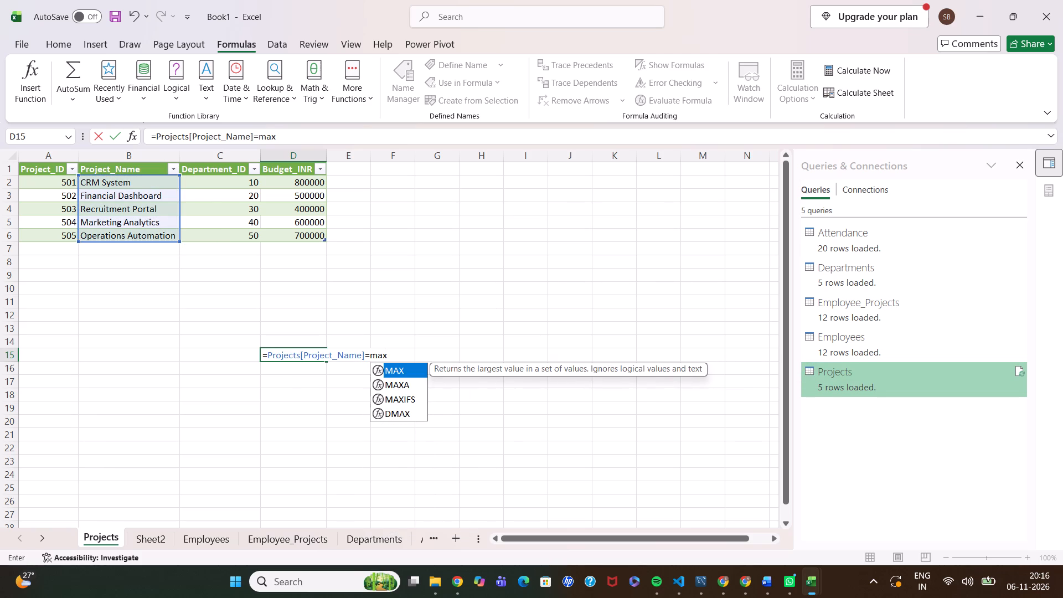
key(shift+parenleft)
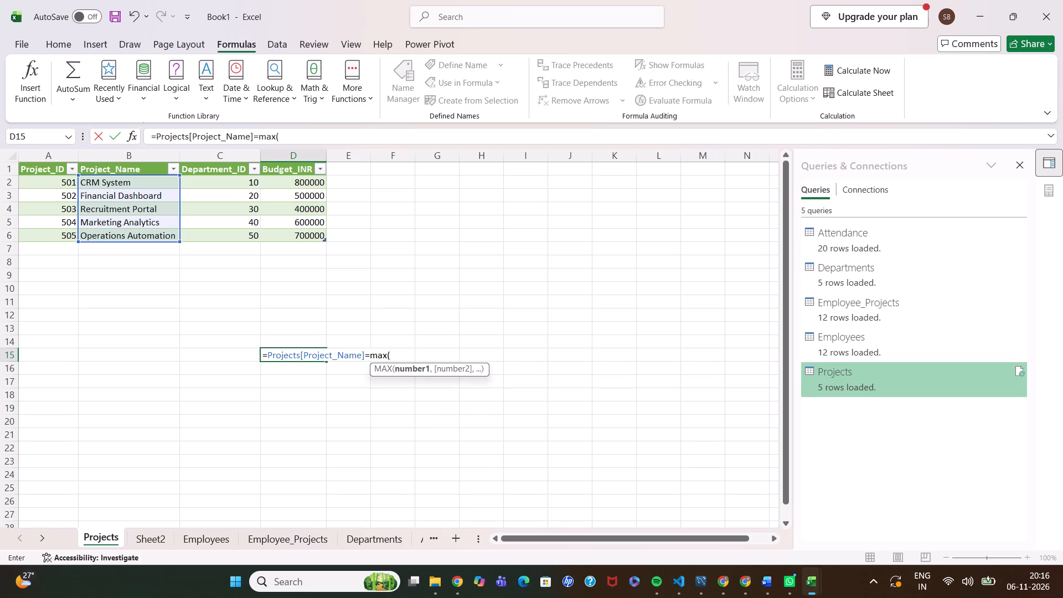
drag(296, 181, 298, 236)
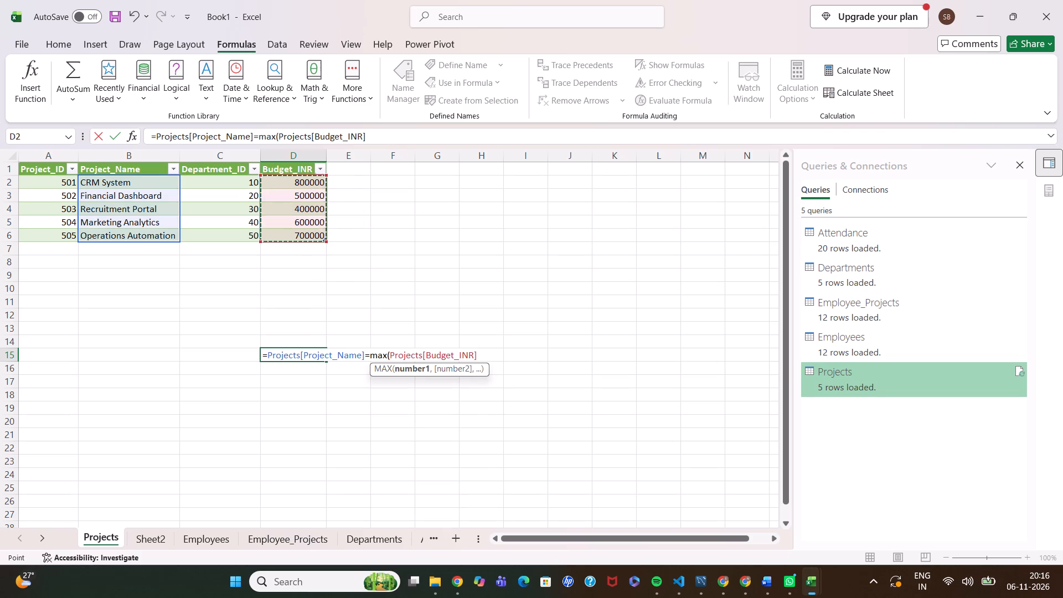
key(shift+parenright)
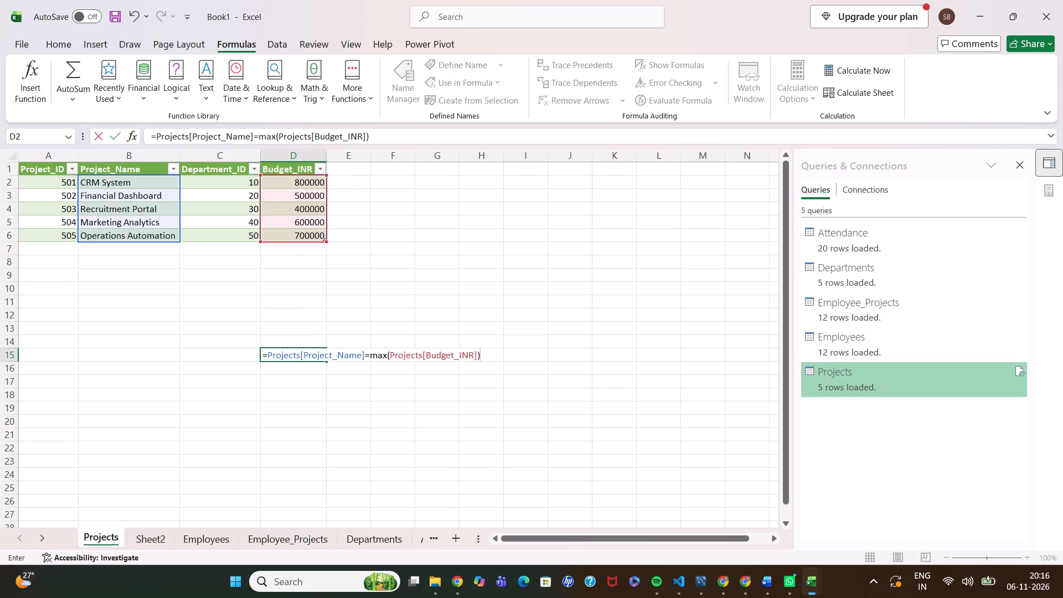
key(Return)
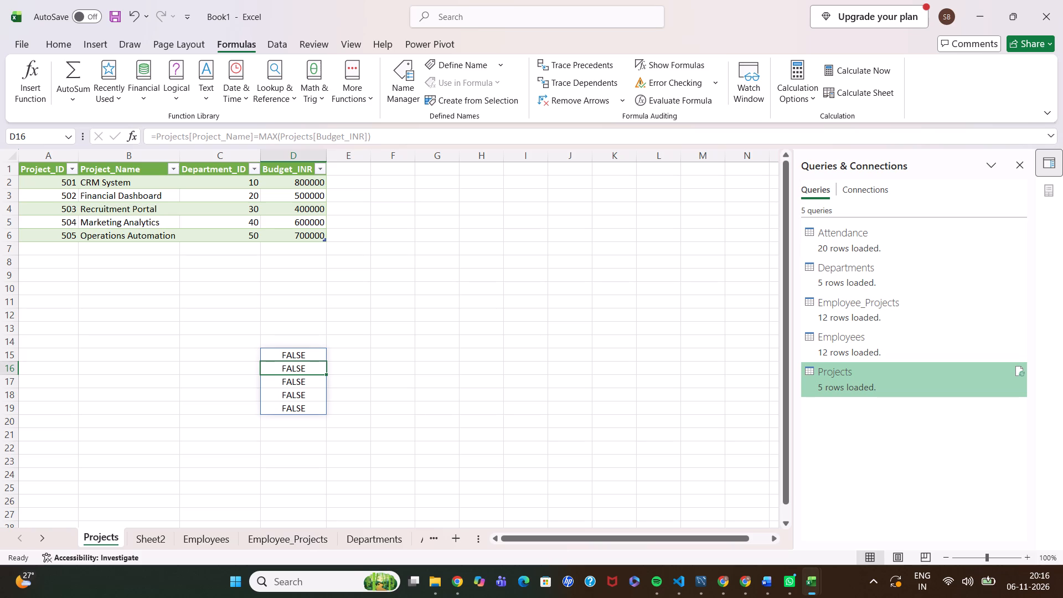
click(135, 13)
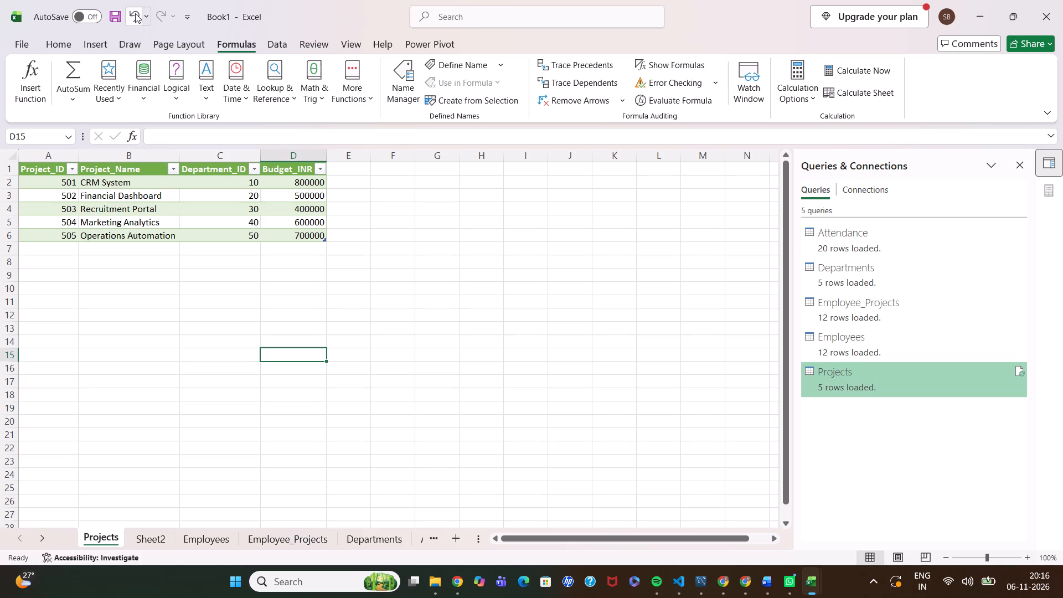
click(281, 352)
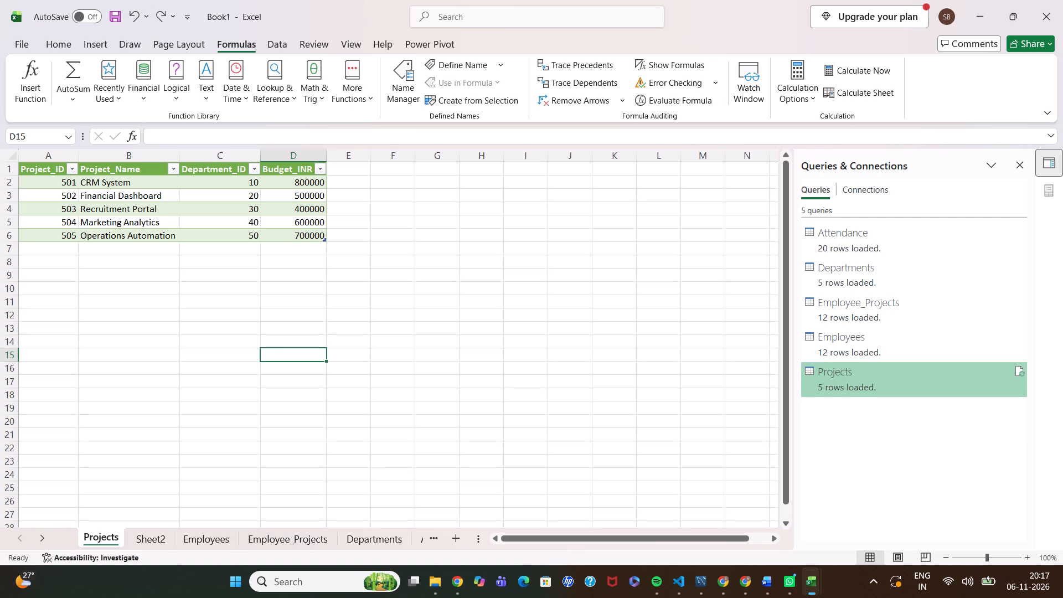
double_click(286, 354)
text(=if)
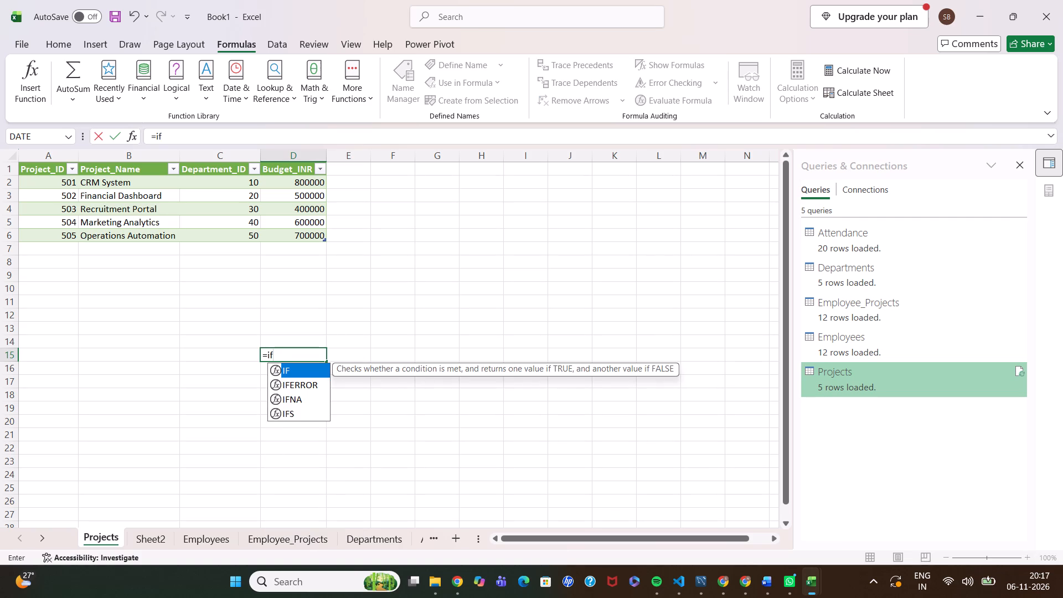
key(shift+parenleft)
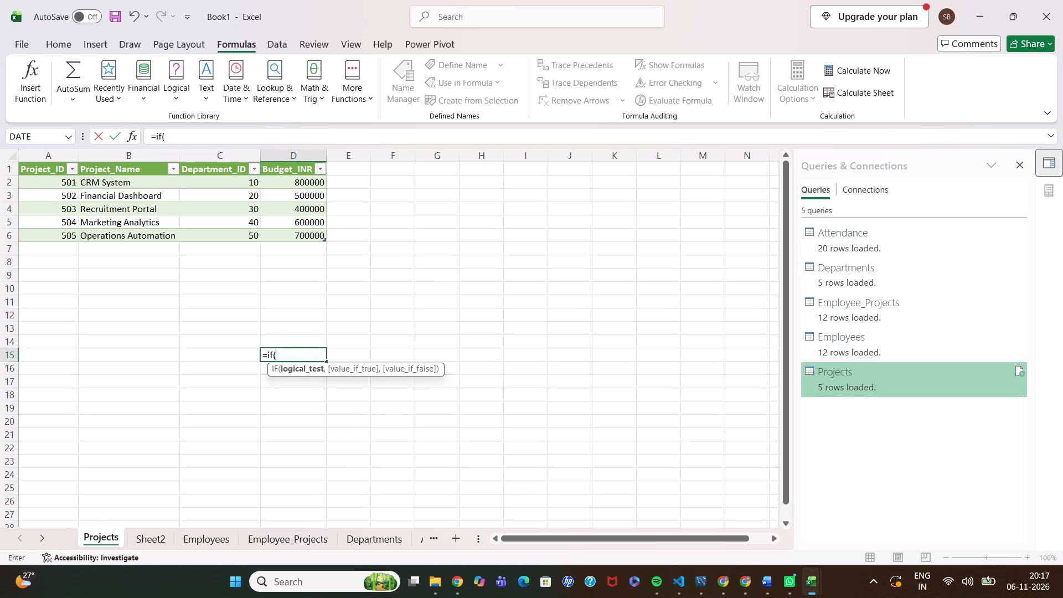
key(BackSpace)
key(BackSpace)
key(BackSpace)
Enter =MAX(Projects[Budget_INR]) in cell D15 of the Projects sheet to calculate the highest project budget.
text(max)
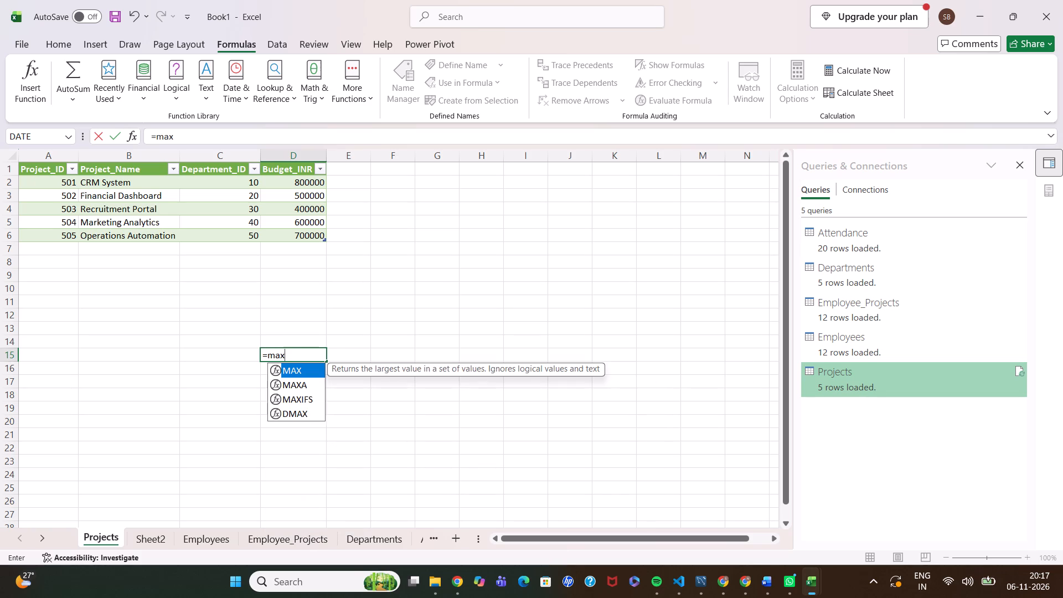
drag(295, 183, 298, 215)
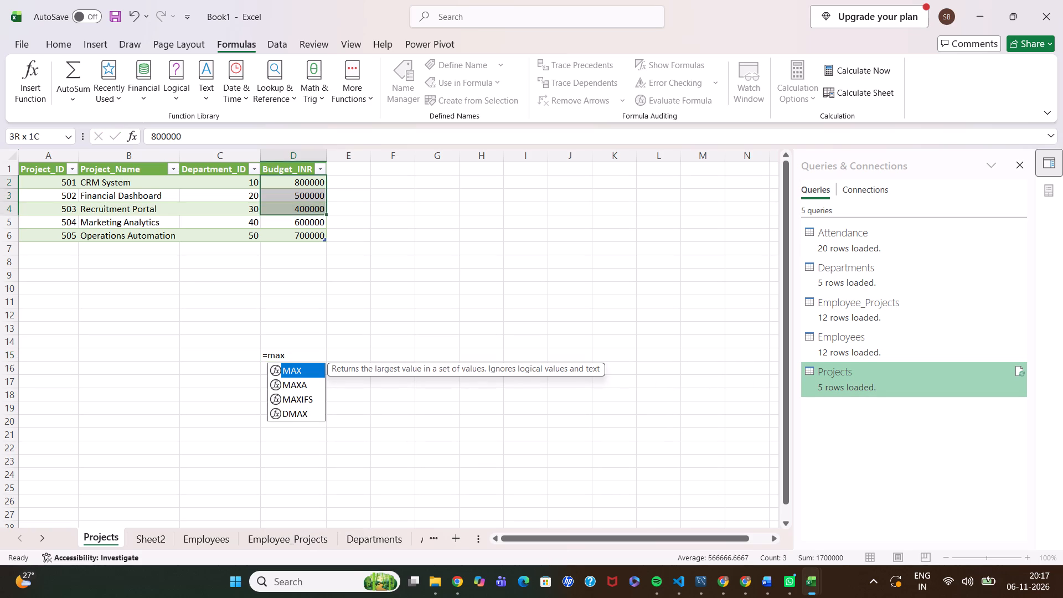
drag(298, 215, 301, 240)
key(shift+parenright)
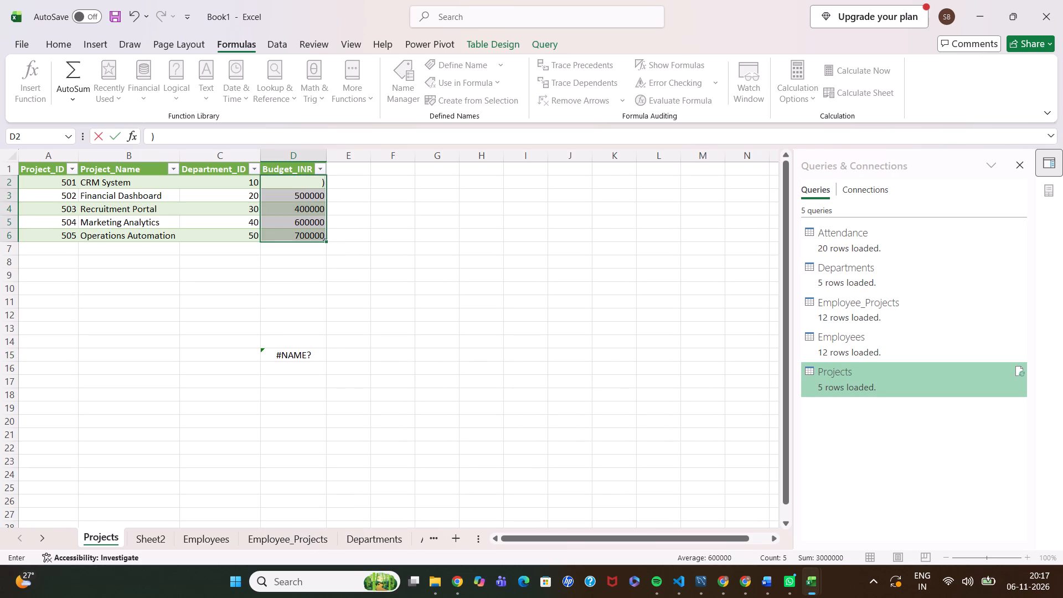
click(137, 16)
click(323, 358)
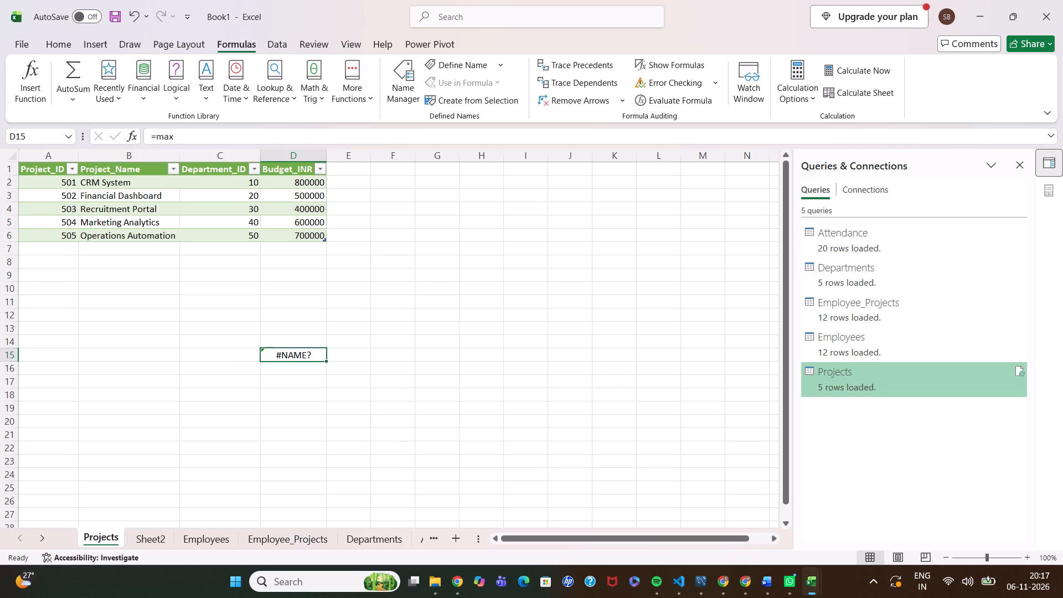
double_click(317, 358)
key(shift+parenleft)
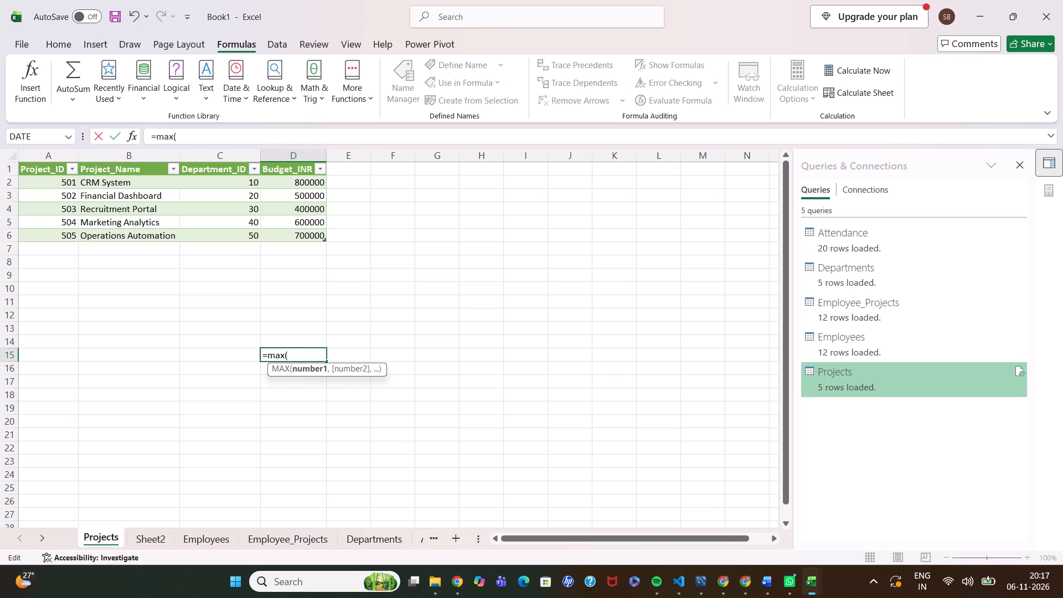
drag(286, 184, 295, 235)
key(shift+parenright)
key(Return)
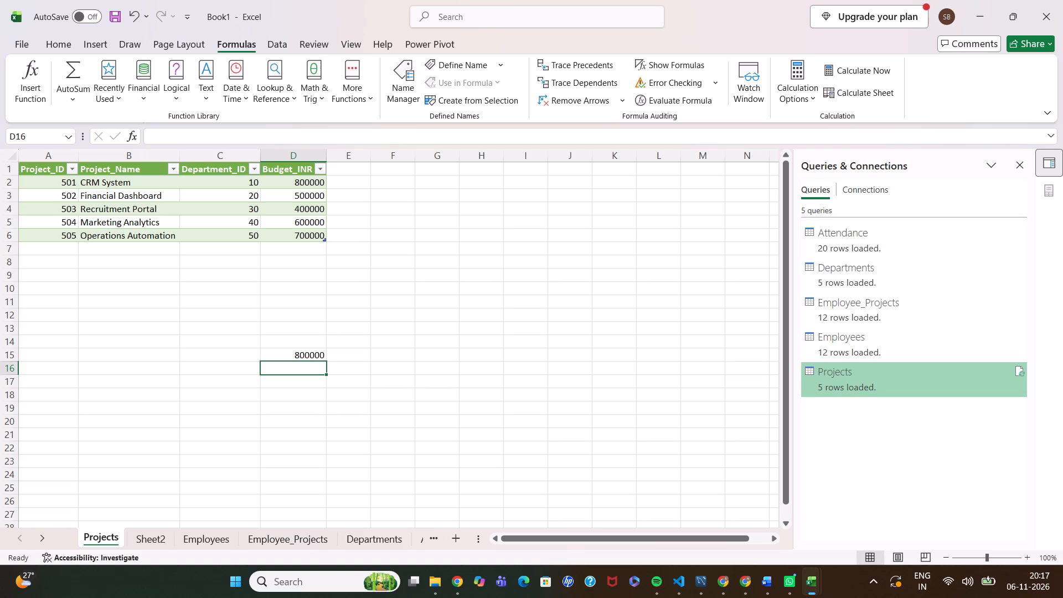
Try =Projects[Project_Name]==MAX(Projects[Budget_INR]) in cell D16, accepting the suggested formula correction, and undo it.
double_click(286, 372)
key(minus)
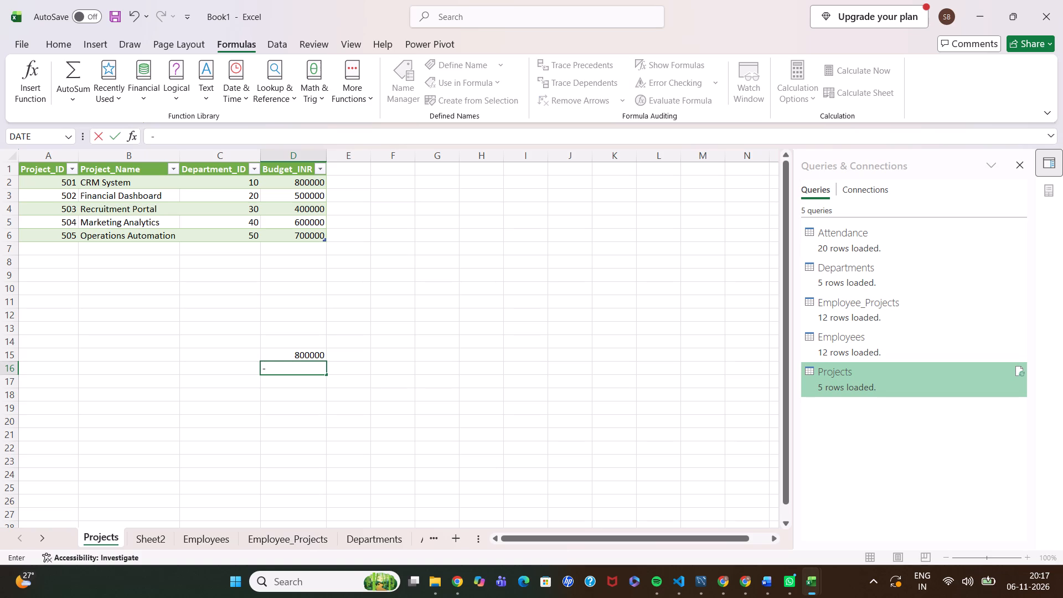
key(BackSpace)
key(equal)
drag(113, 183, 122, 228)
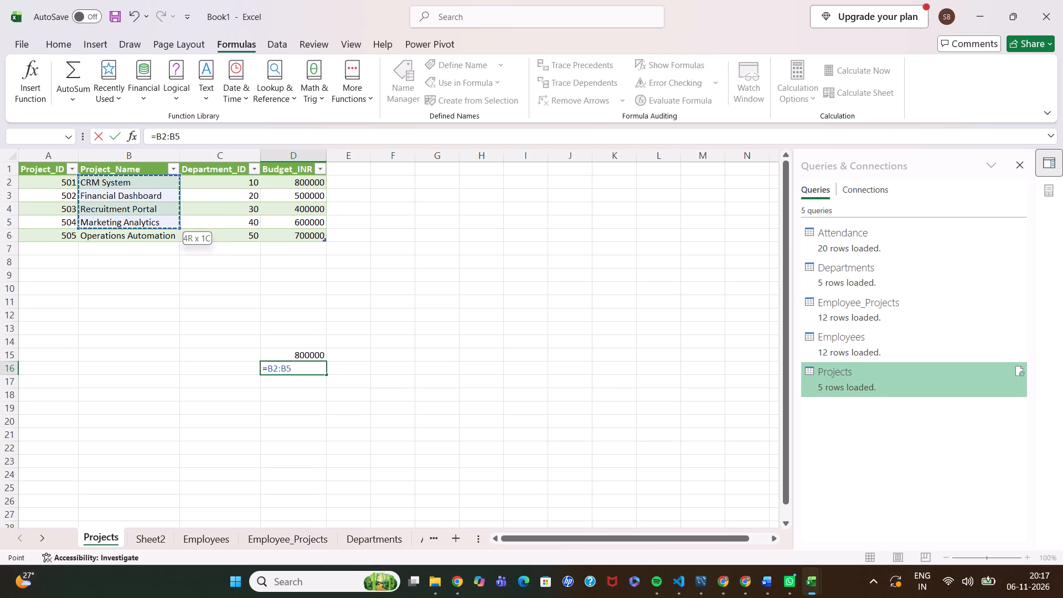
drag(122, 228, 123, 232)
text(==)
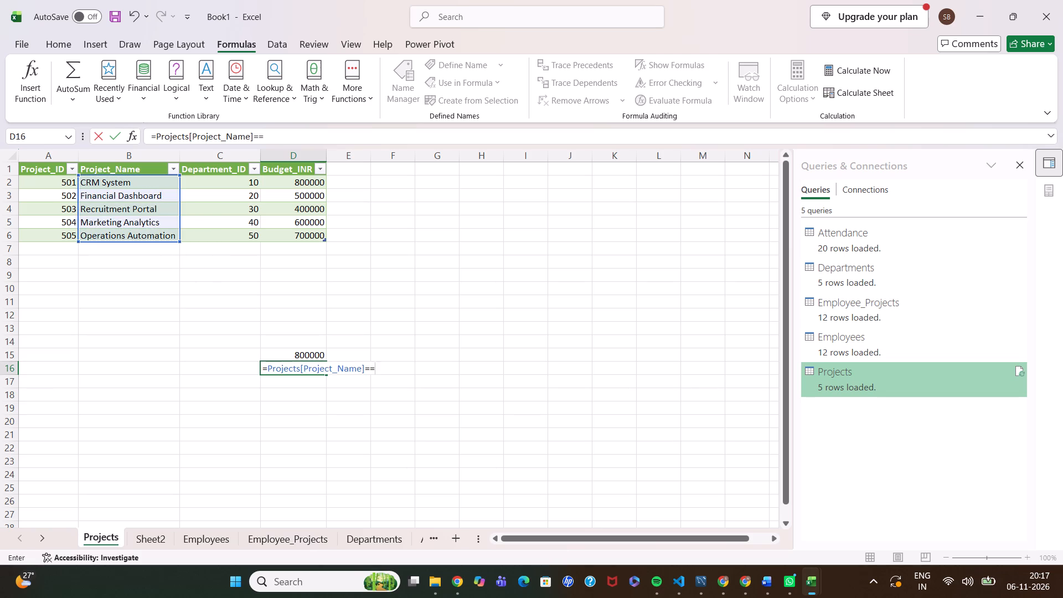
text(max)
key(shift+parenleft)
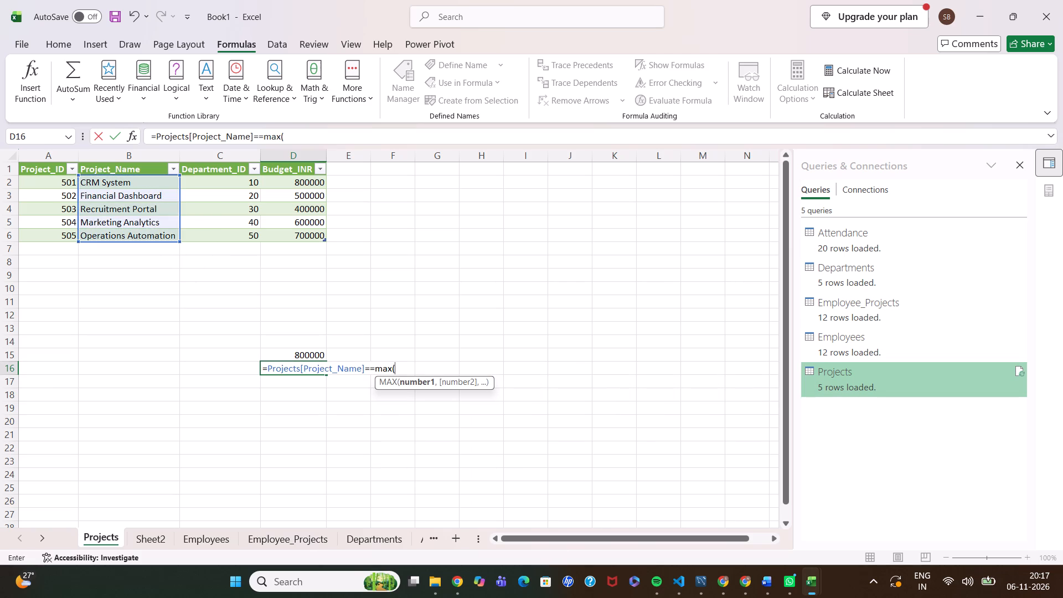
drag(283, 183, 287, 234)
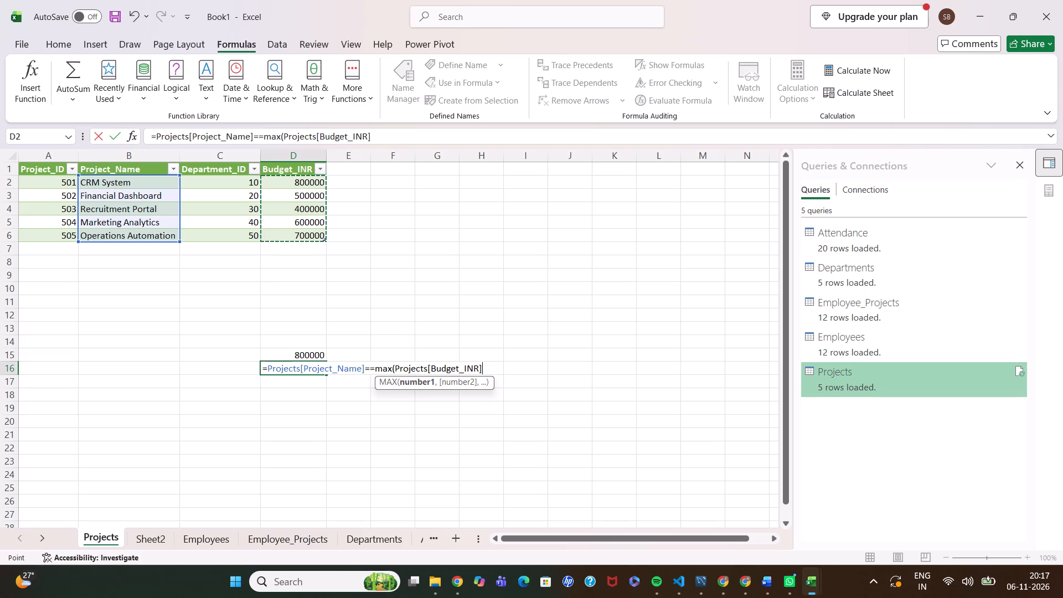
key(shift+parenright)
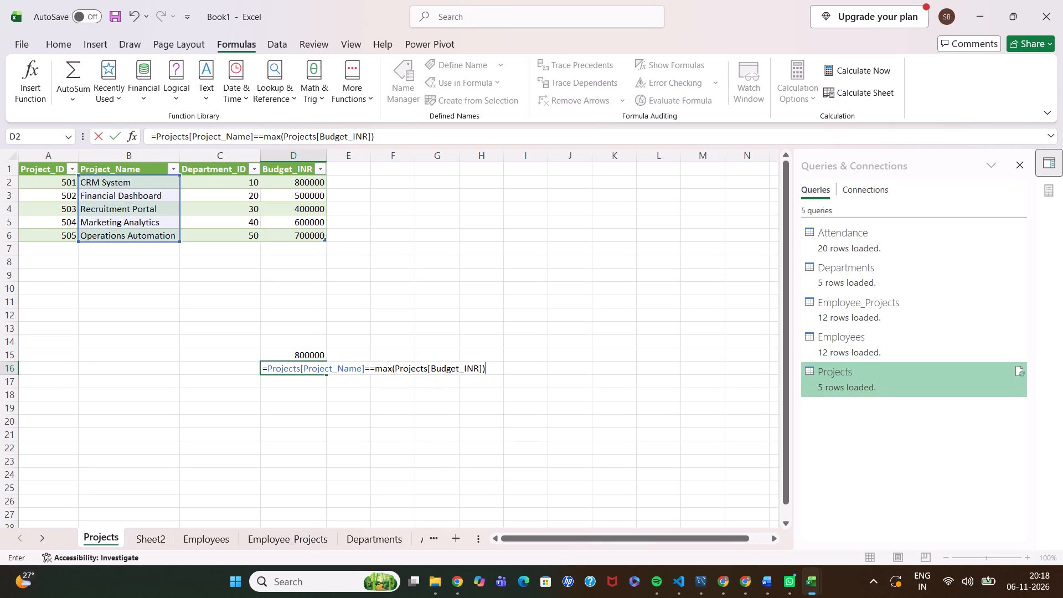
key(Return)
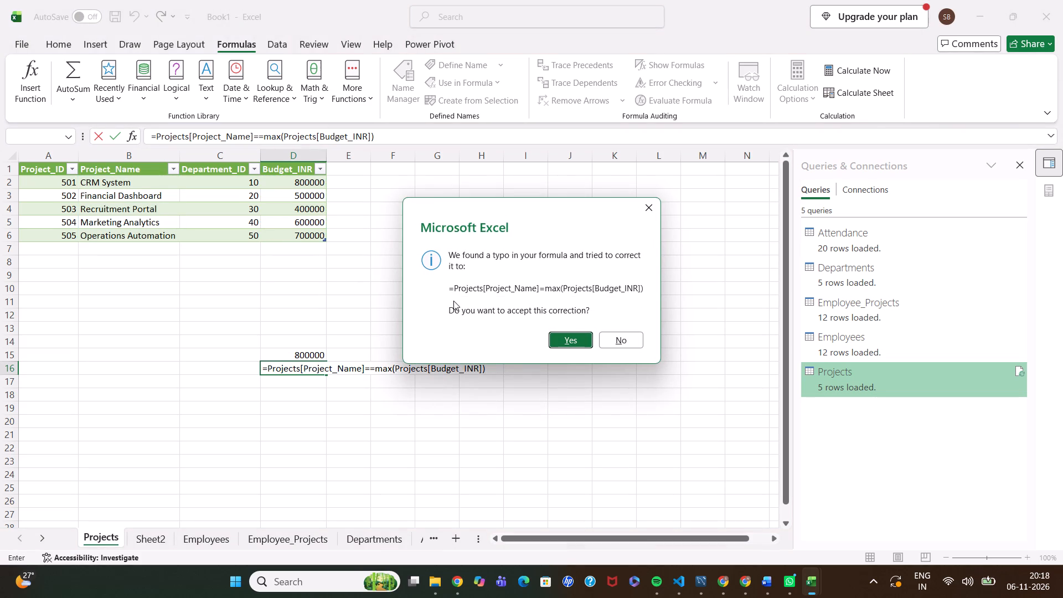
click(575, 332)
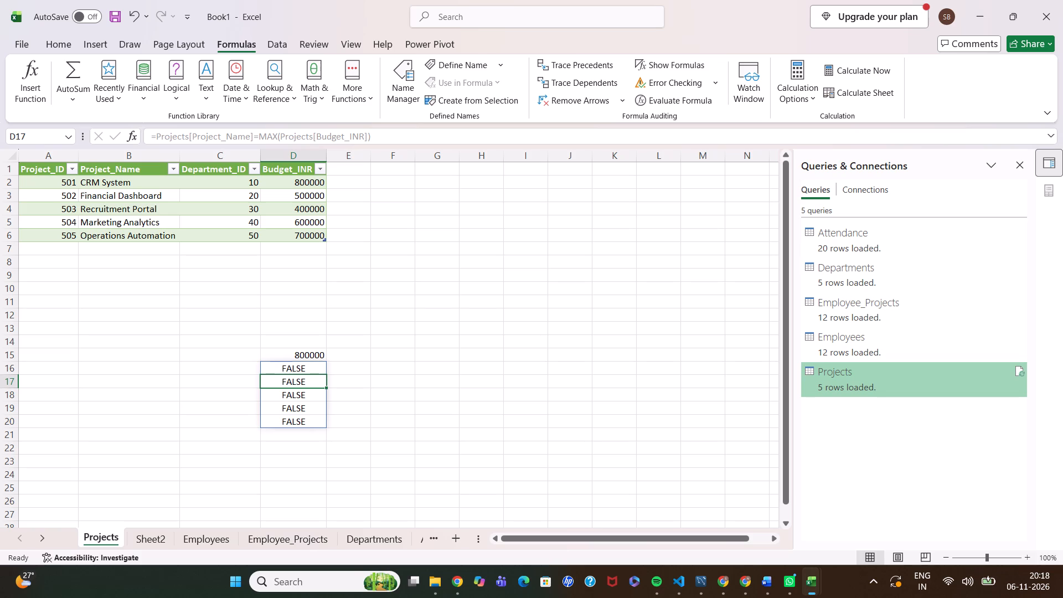
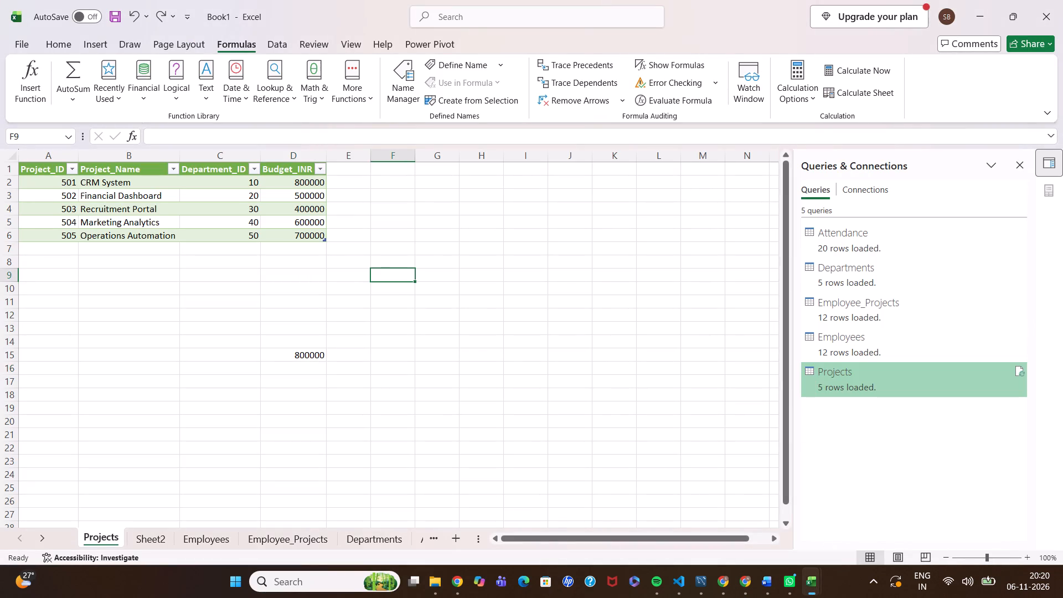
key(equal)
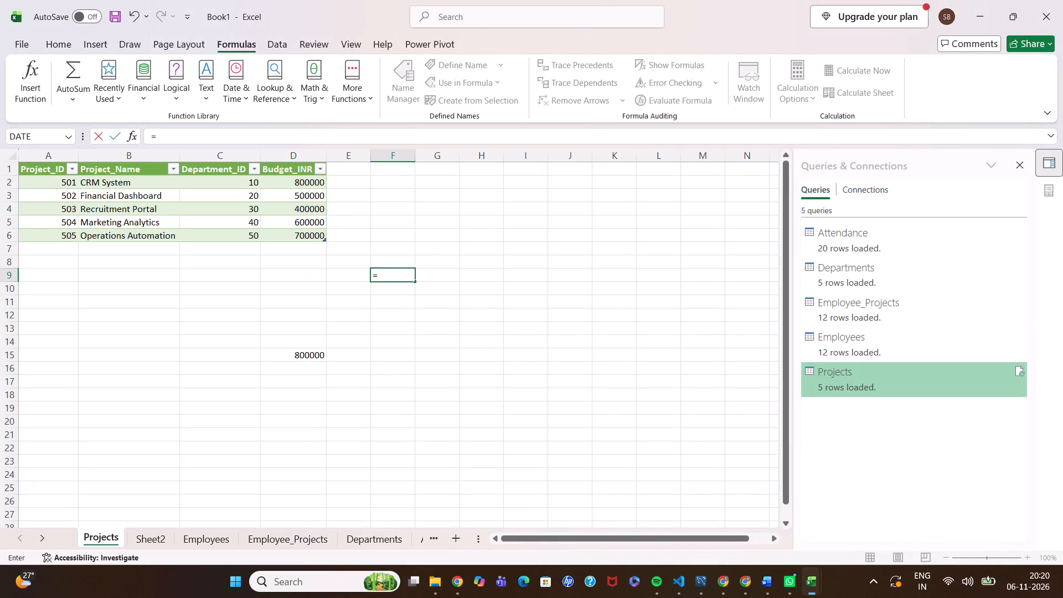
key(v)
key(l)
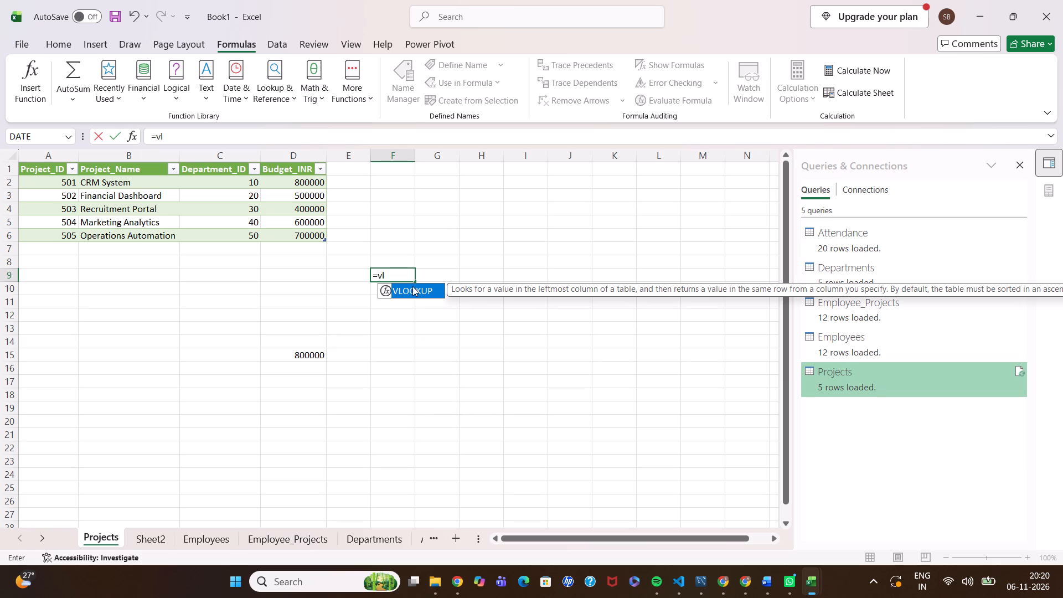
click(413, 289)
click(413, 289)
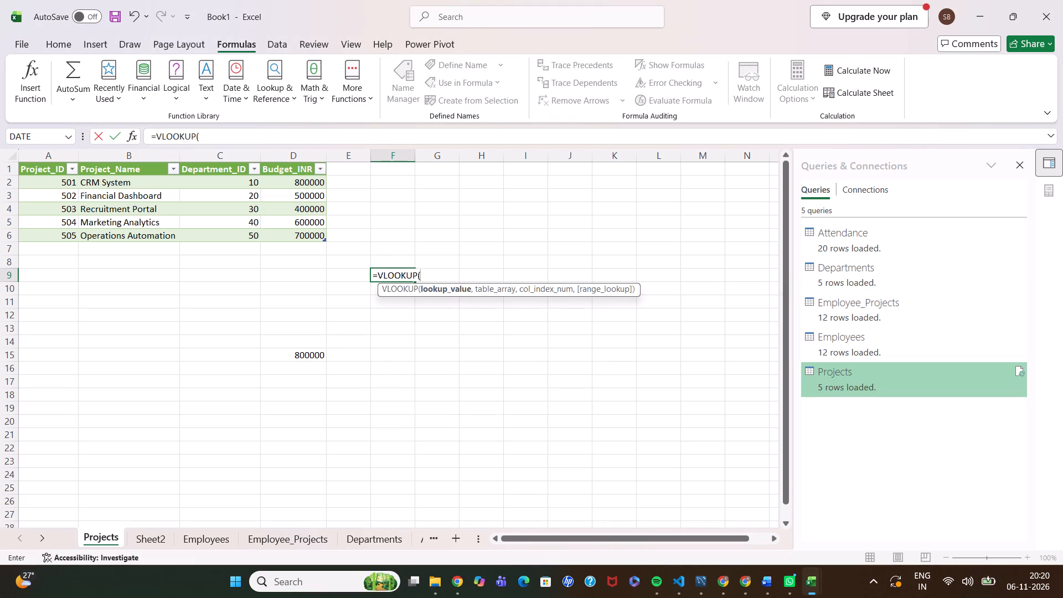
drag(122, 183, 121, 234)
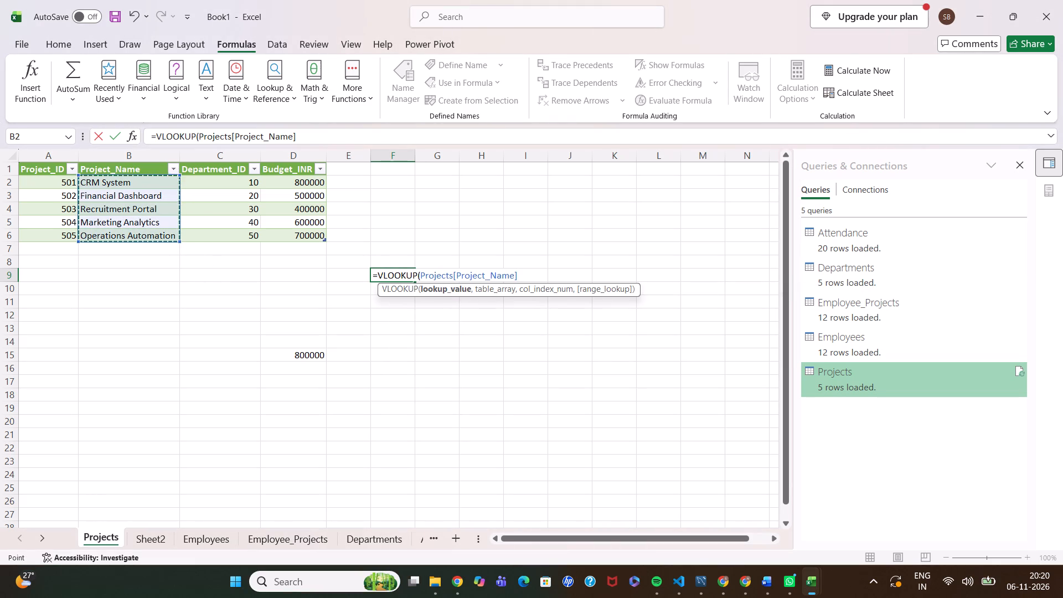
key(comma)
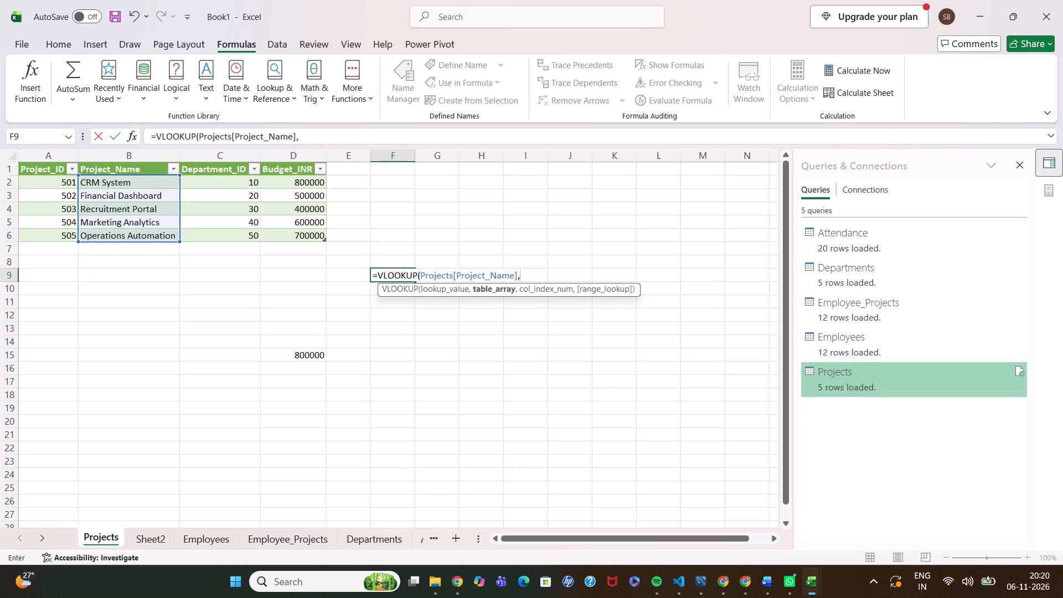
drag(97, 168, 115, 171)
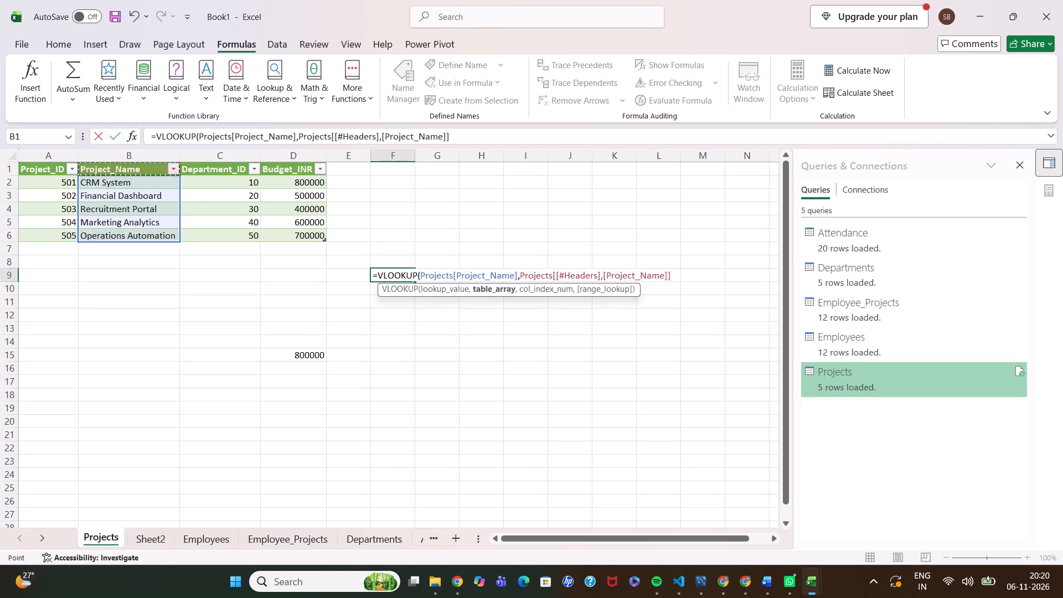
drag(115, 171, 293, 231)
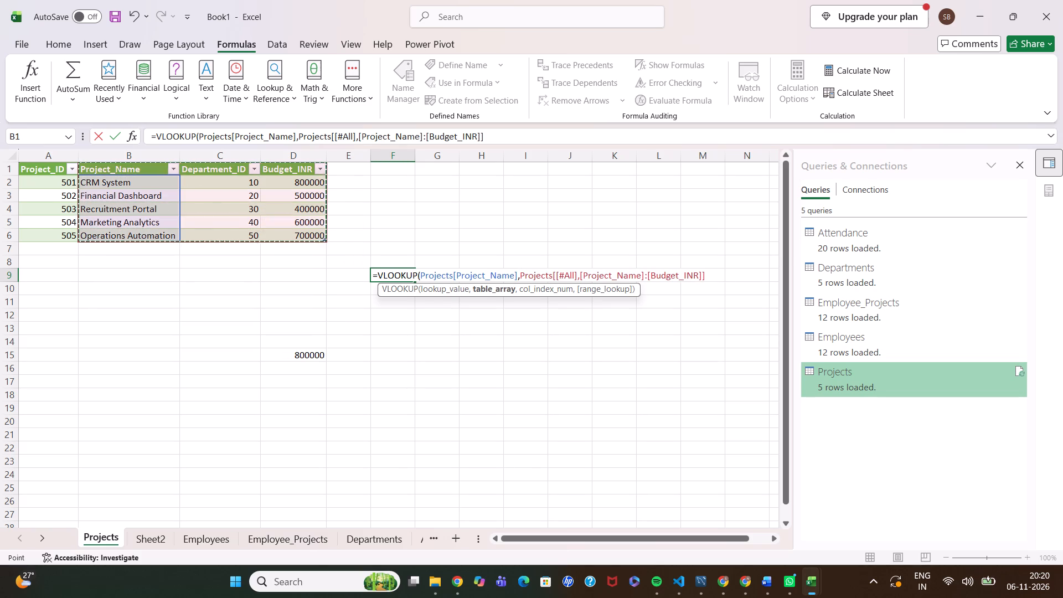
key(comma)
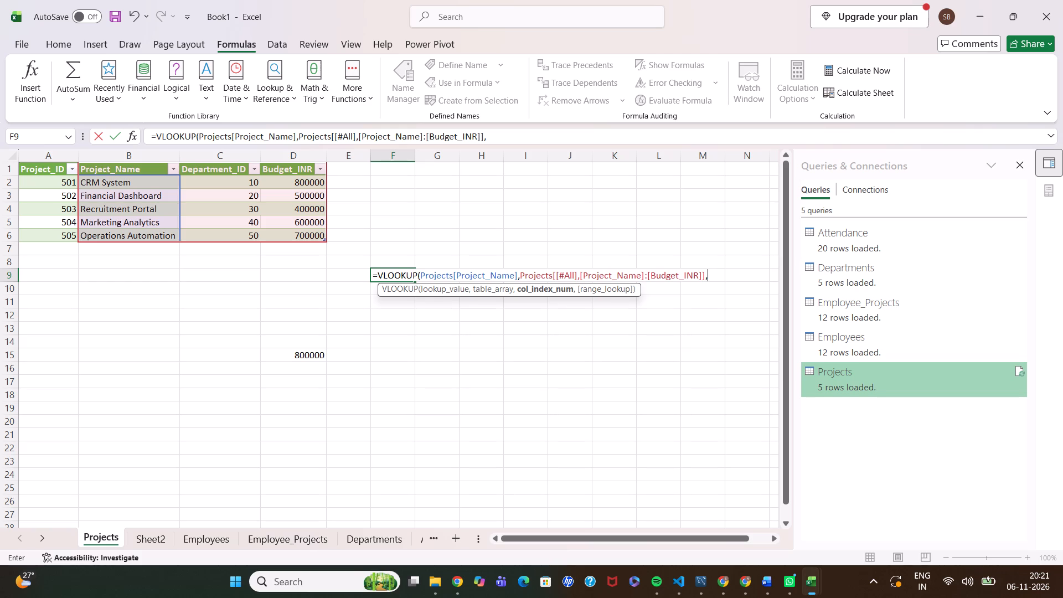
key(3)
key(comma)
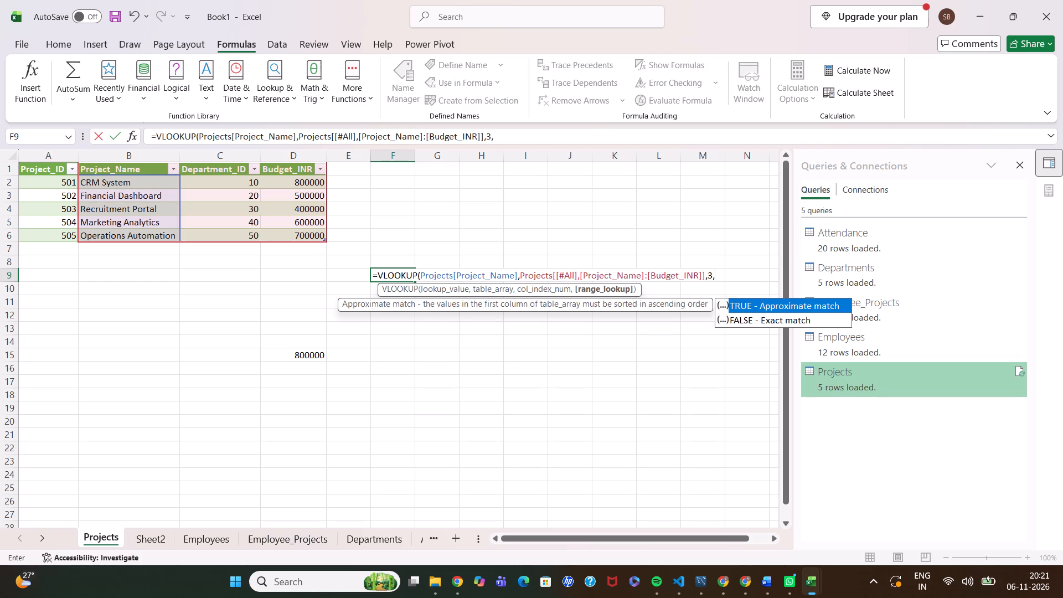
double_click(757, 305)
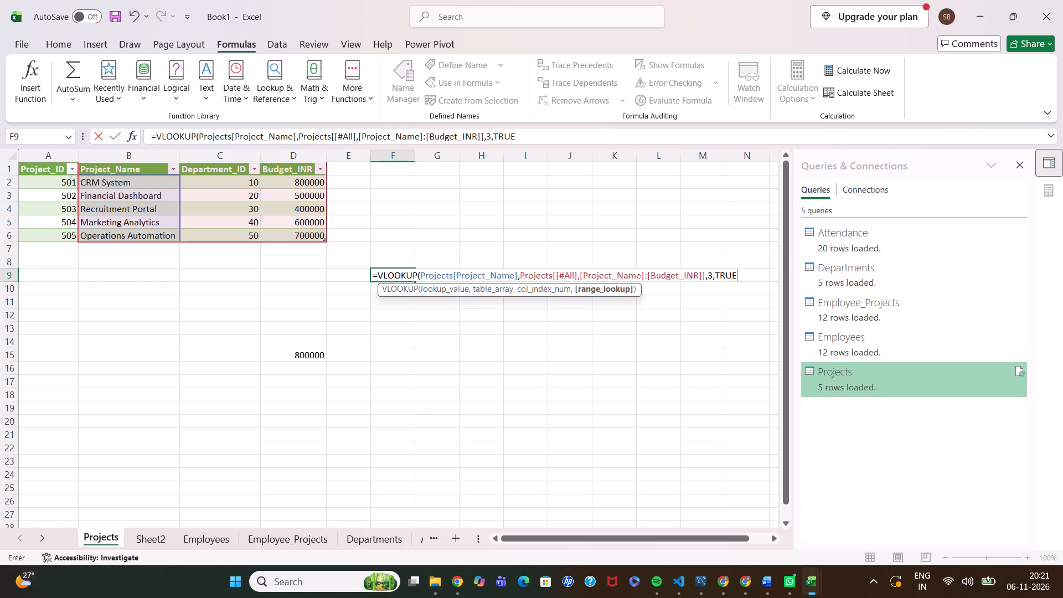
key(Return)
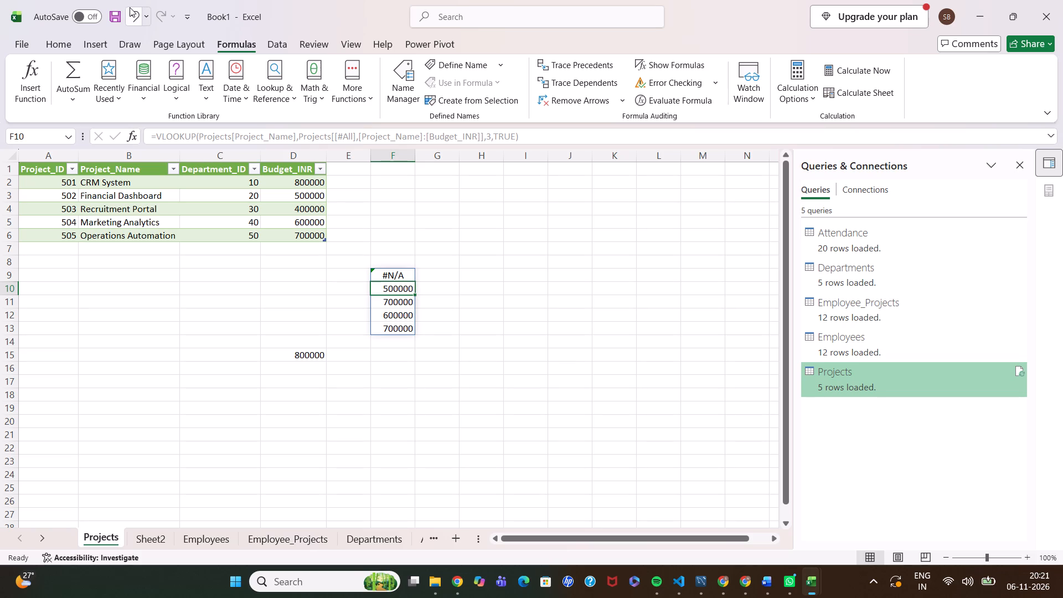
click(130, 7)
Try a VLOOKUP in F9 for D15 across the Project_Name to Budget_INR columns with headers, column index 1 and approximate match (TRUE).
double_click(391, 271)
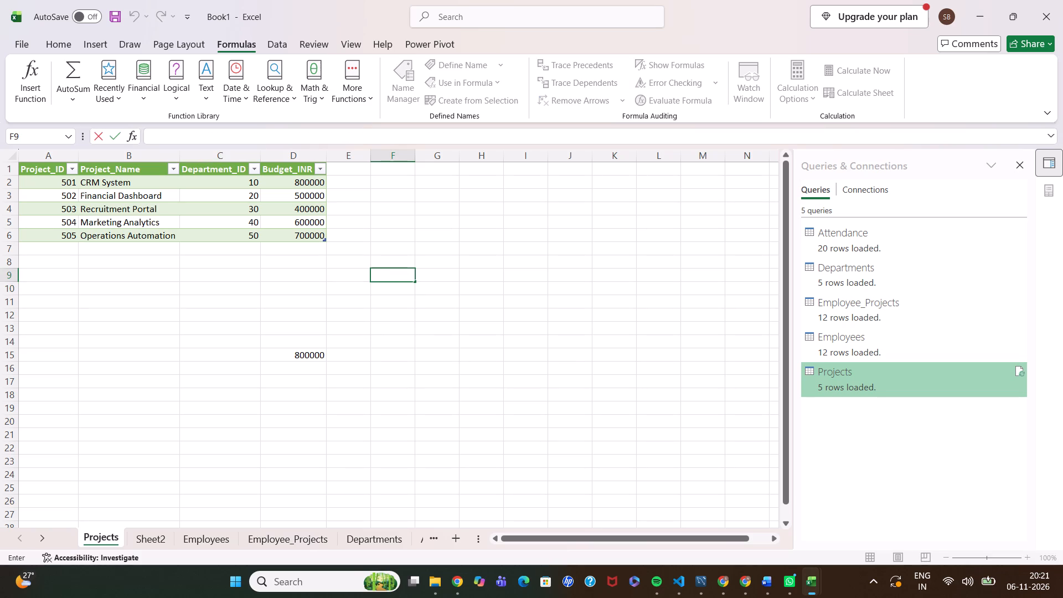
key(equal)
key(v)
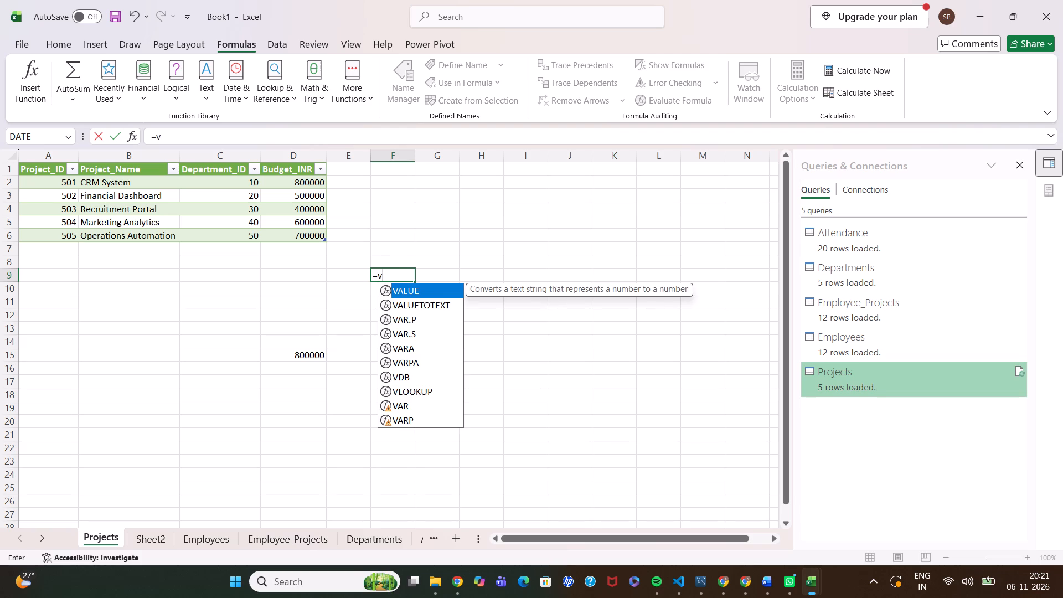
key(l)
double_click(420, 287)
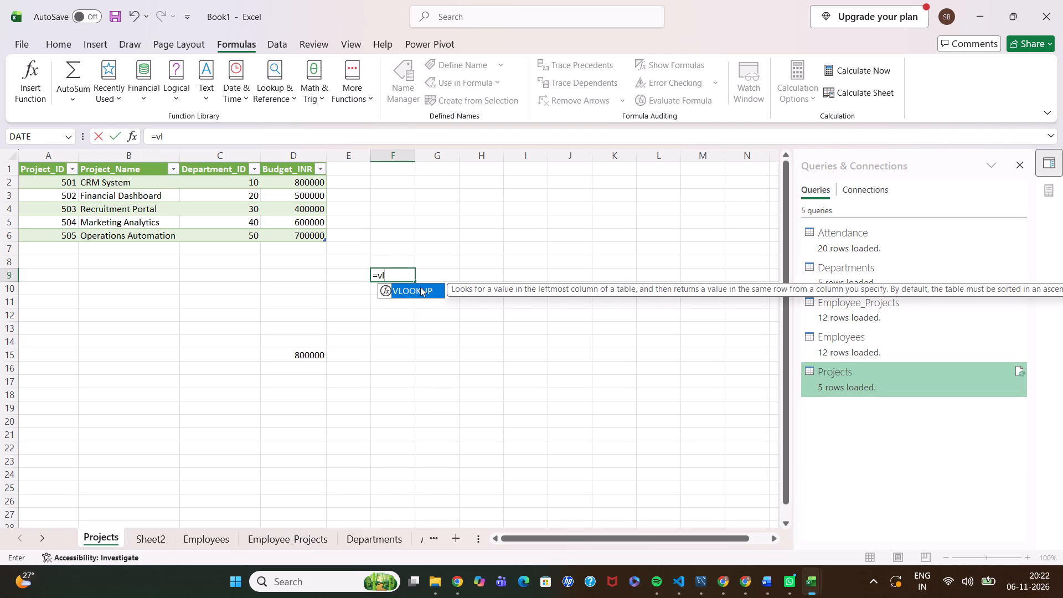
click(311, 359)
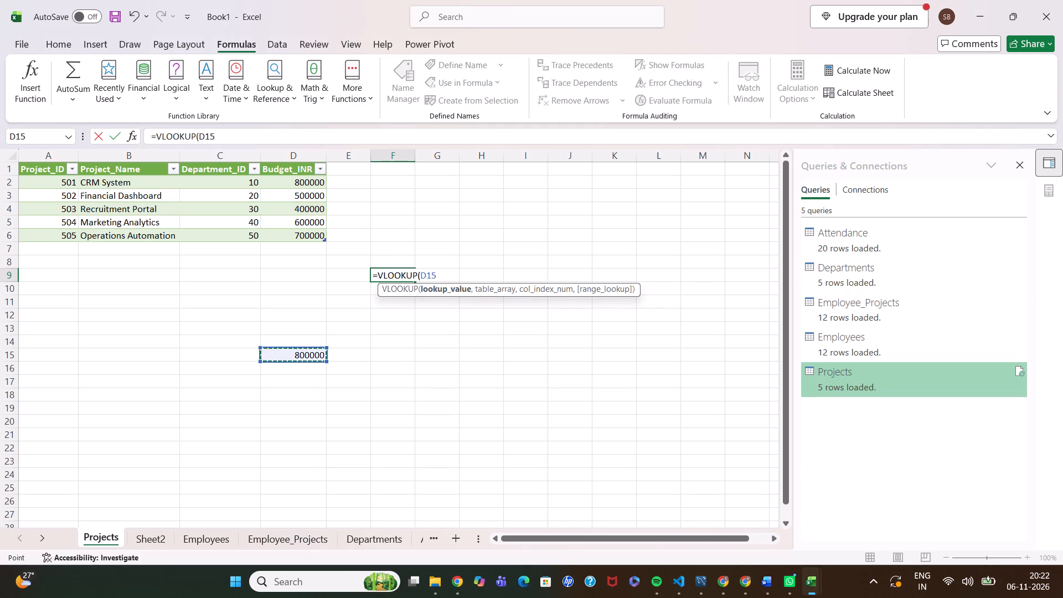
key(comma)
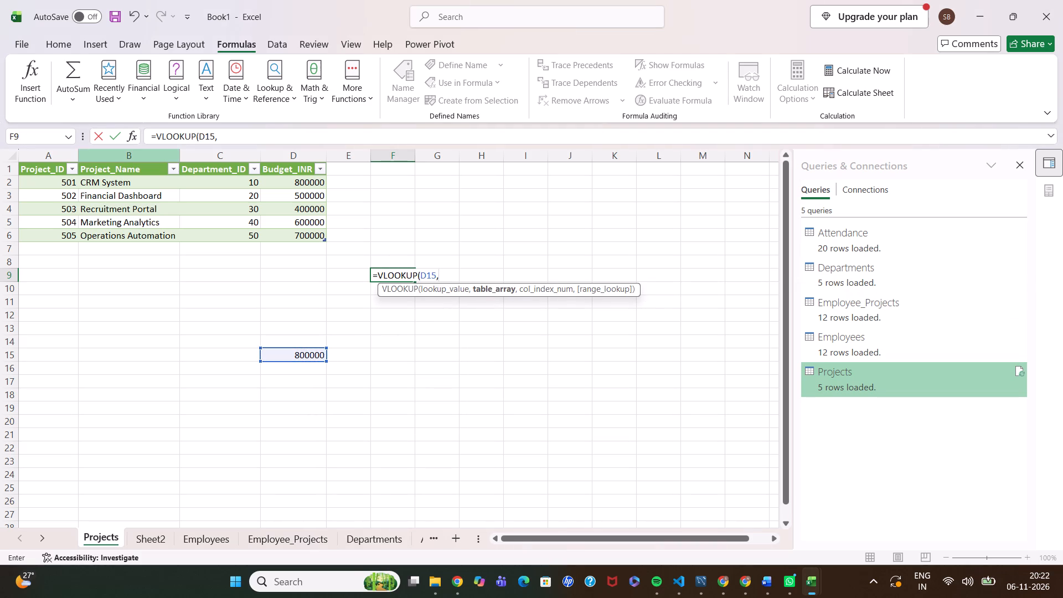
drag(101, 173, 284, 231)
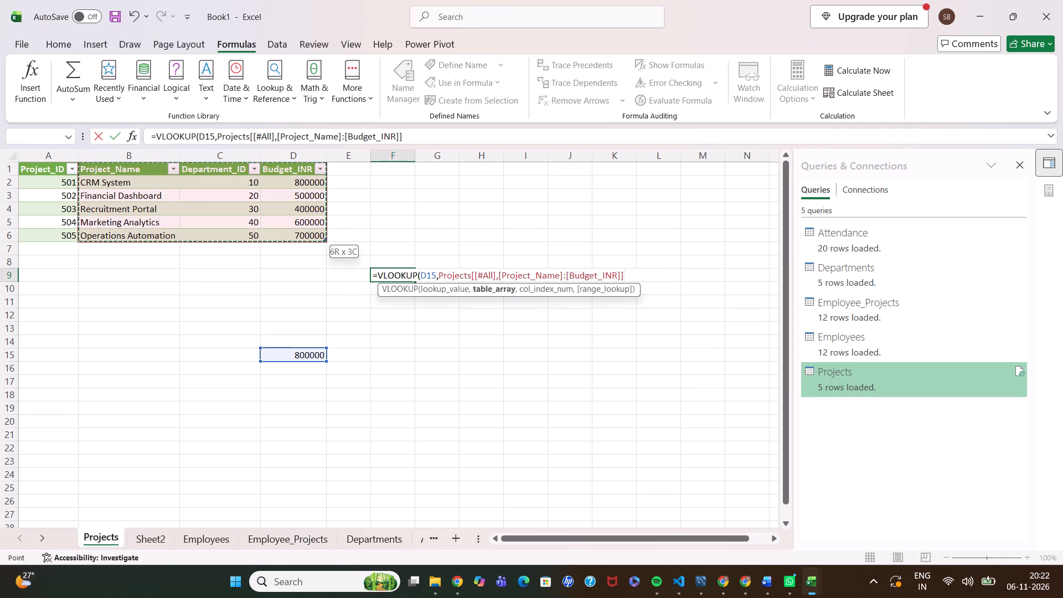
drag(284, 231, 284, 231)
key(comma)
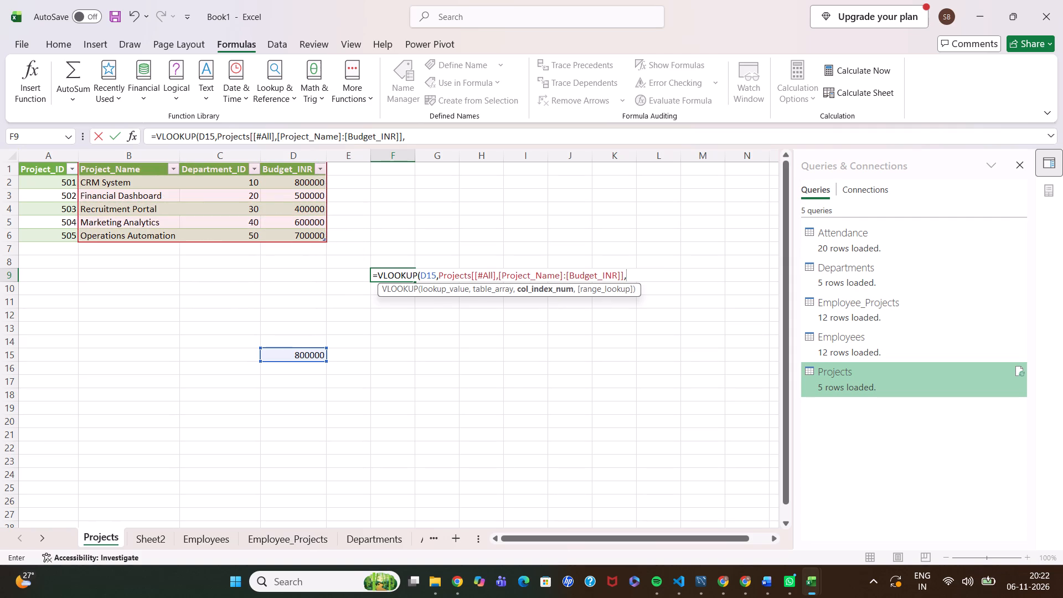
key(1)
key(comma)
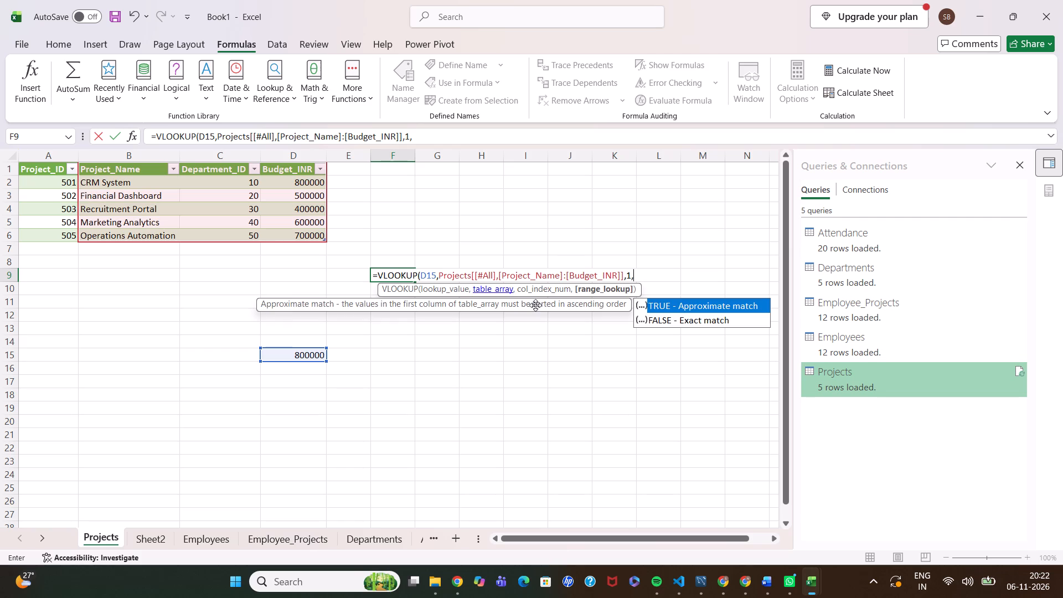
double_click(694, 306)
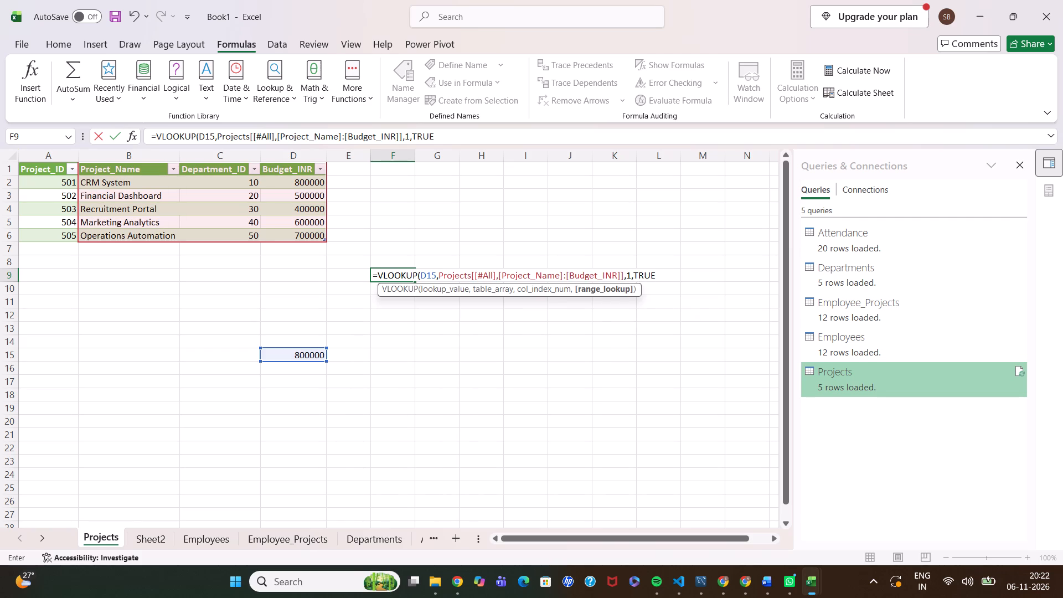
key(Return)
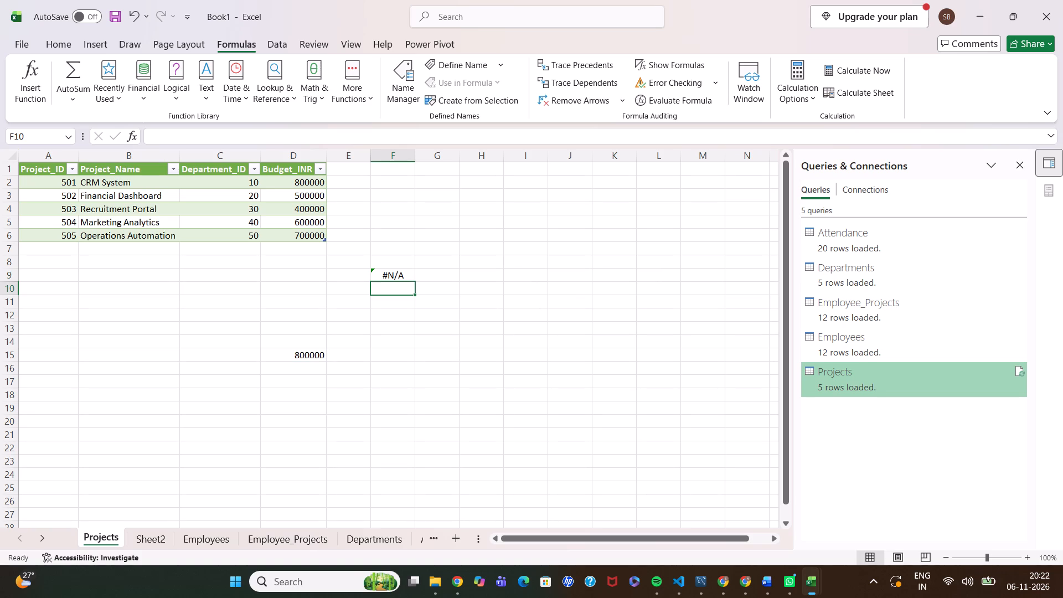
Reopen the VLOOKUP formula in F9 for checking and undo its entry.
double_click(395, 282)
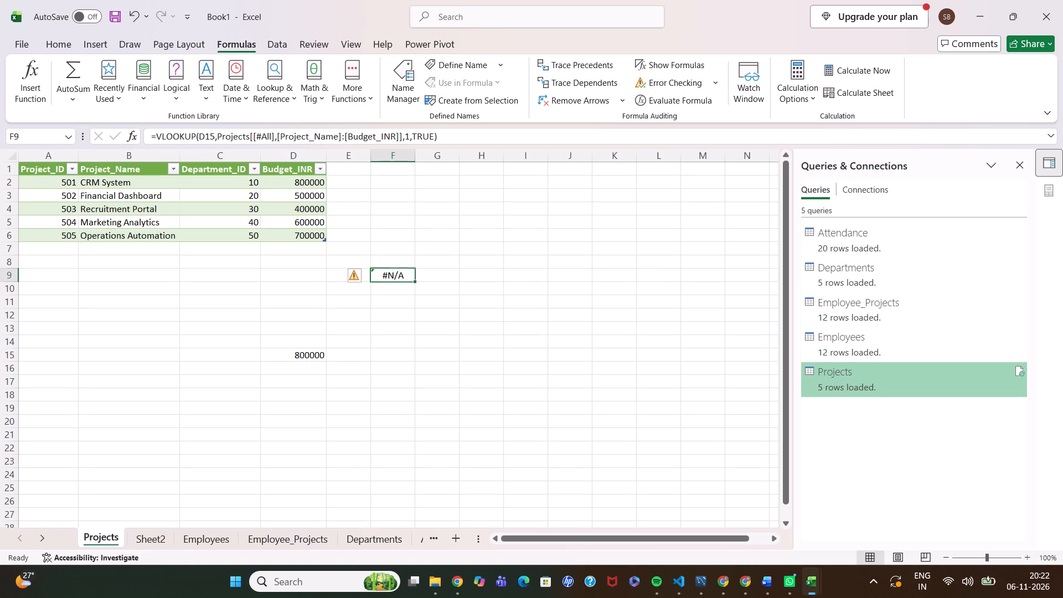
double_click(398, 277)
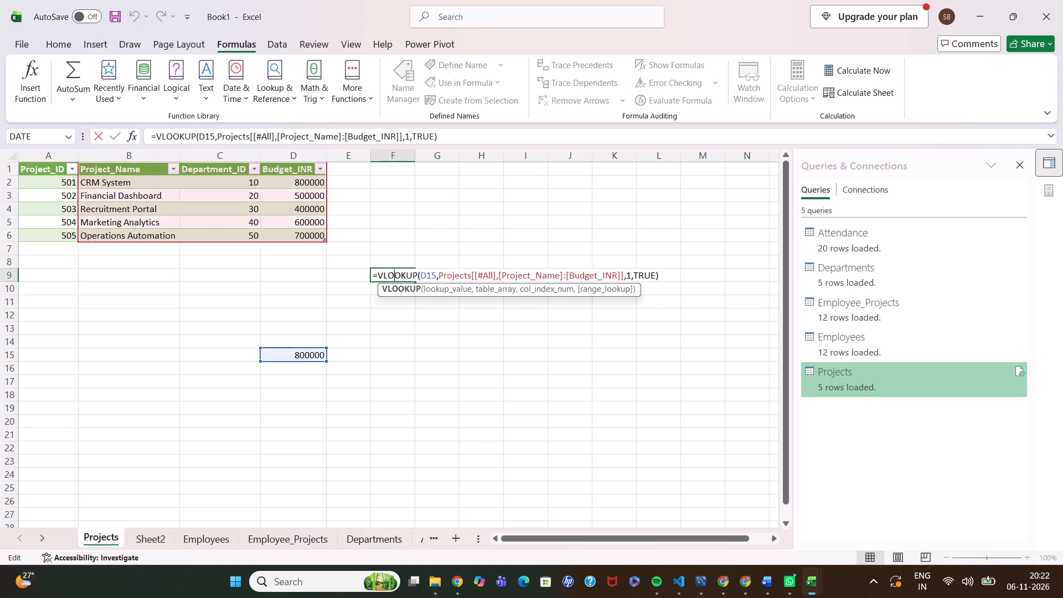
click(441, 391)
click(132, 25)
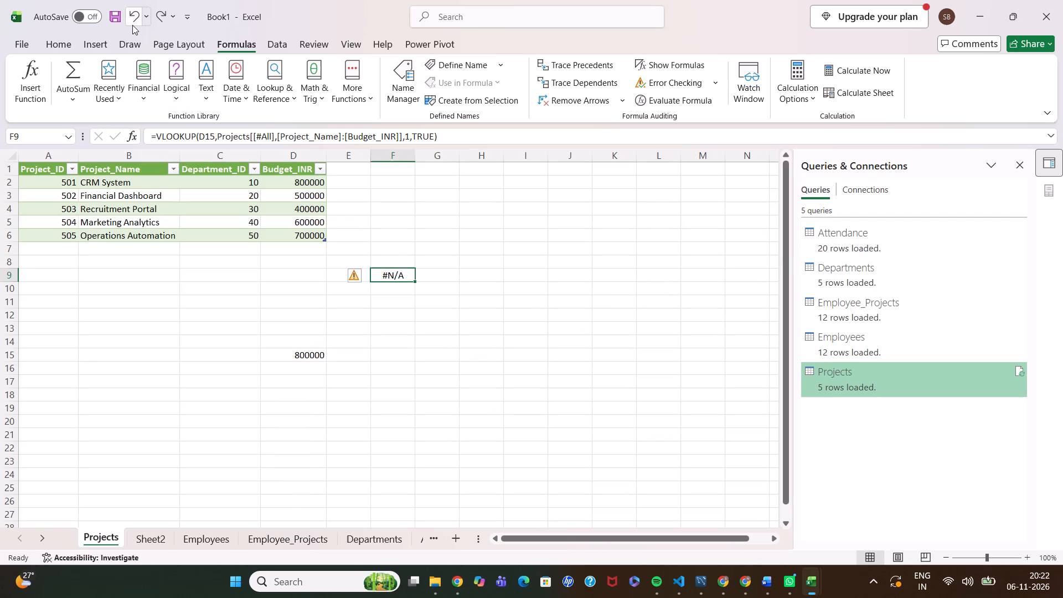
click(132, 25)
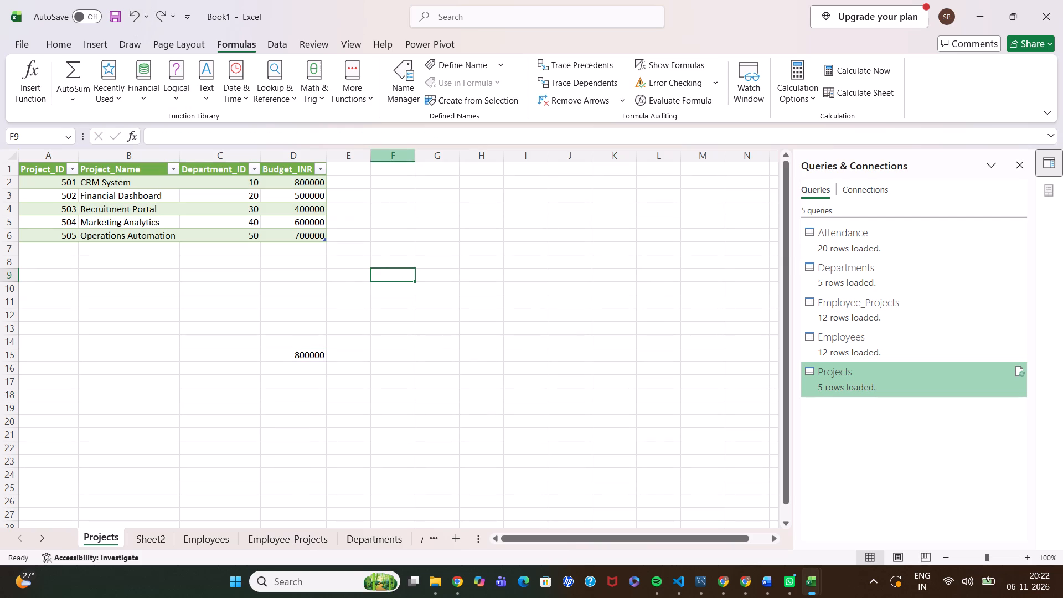
Start an XLOOKUP in F9 for D15, using the Budget_INR column as lookup array and the Project_Name column as return array, headers included.
double_click(388, 274)
key(equal)
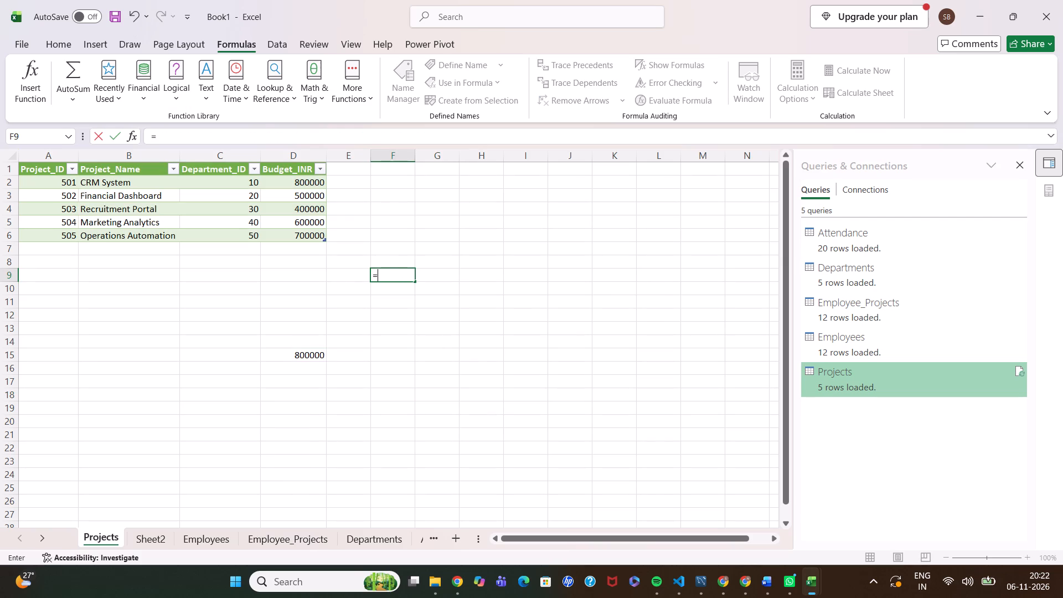
key(x)
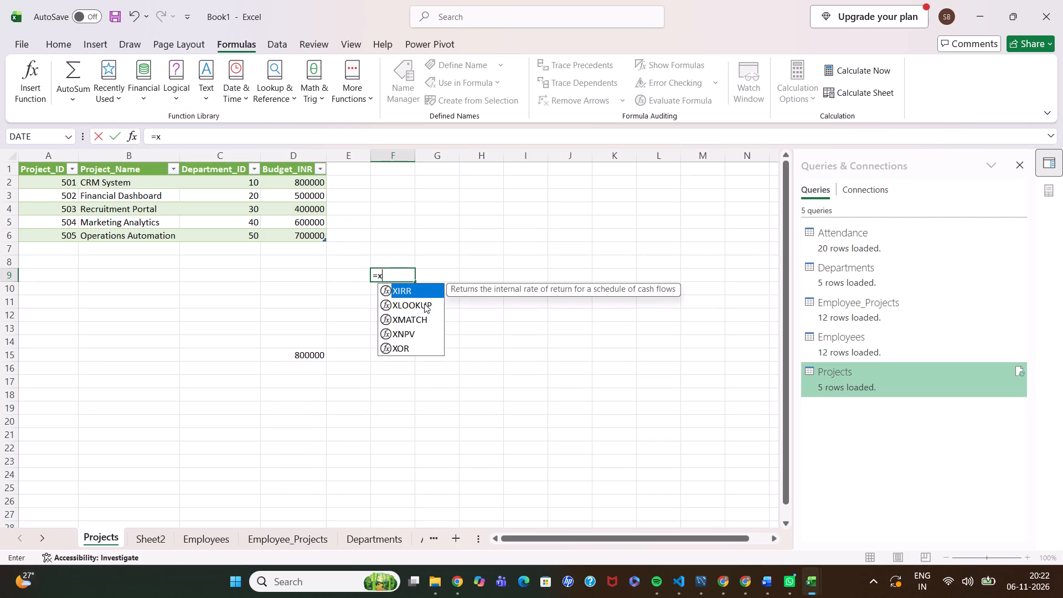
double_click(420, 305)
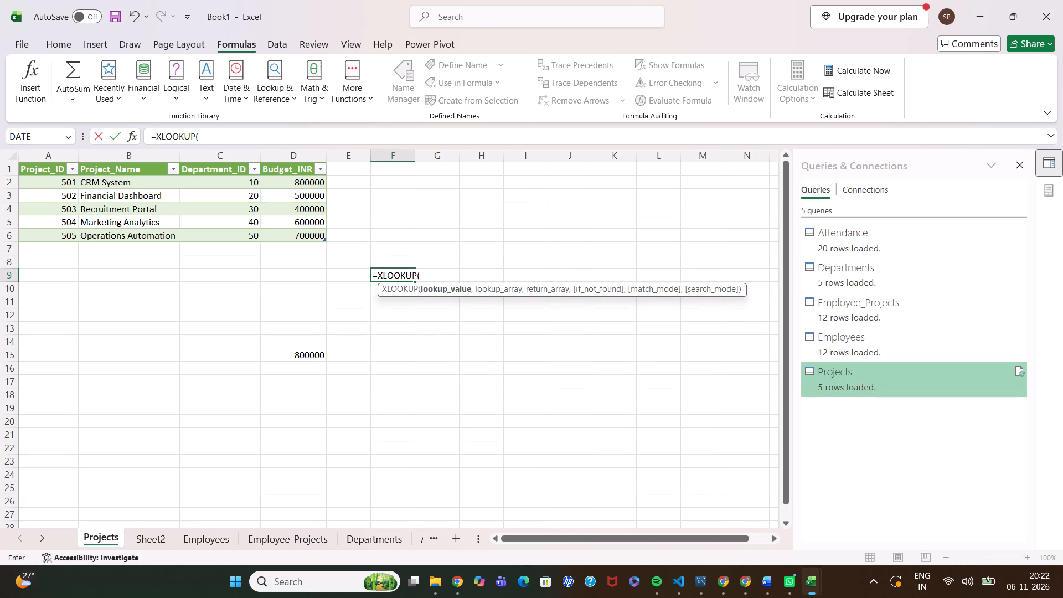
click(308, 357)
key(comma)
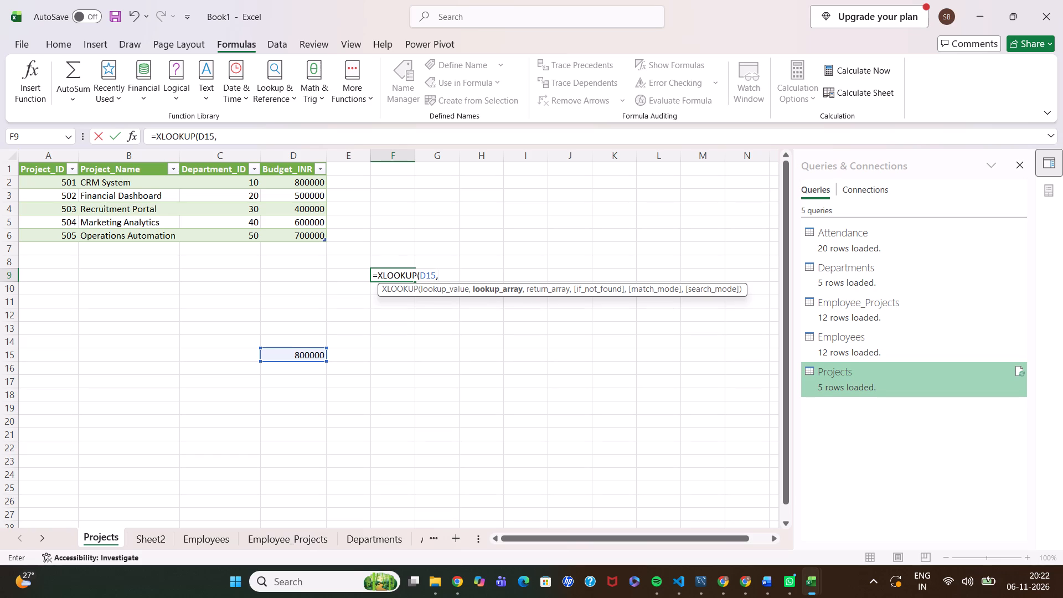
drag(288, 171, 292, 234)
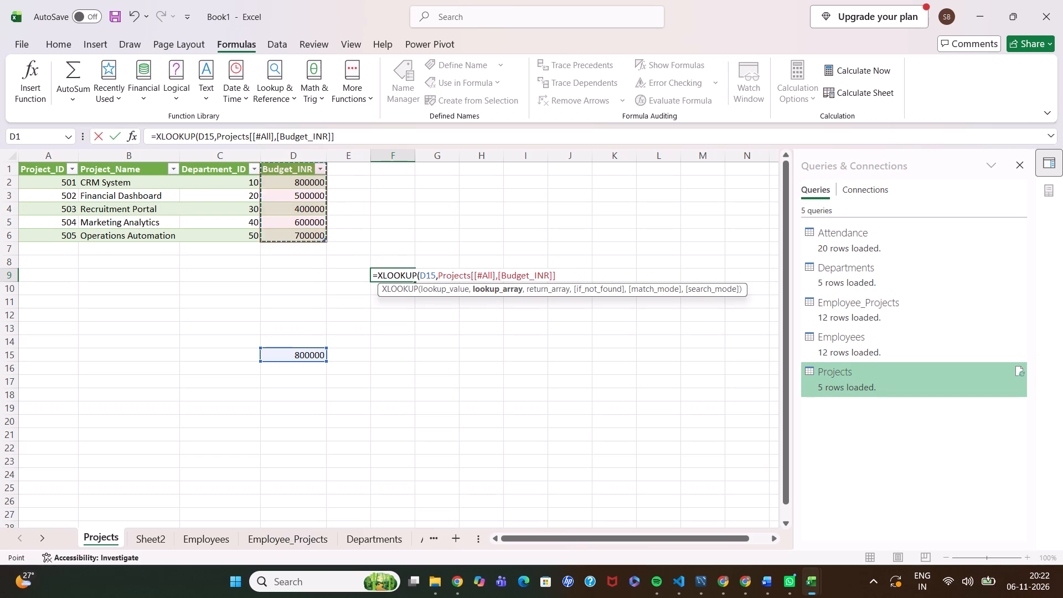
key(comma)
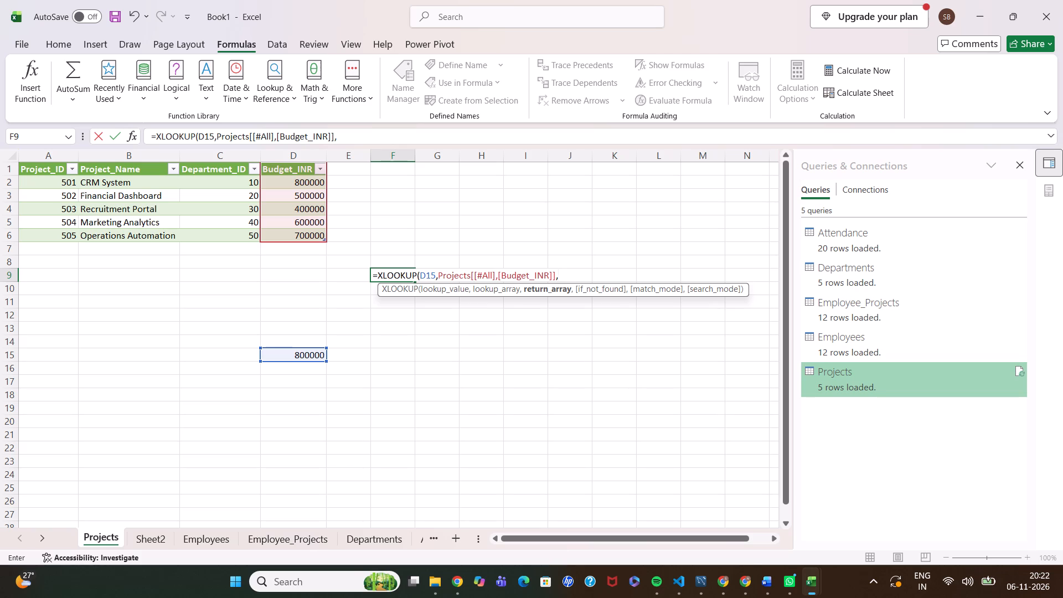
drag(124, 167, 125, 237)
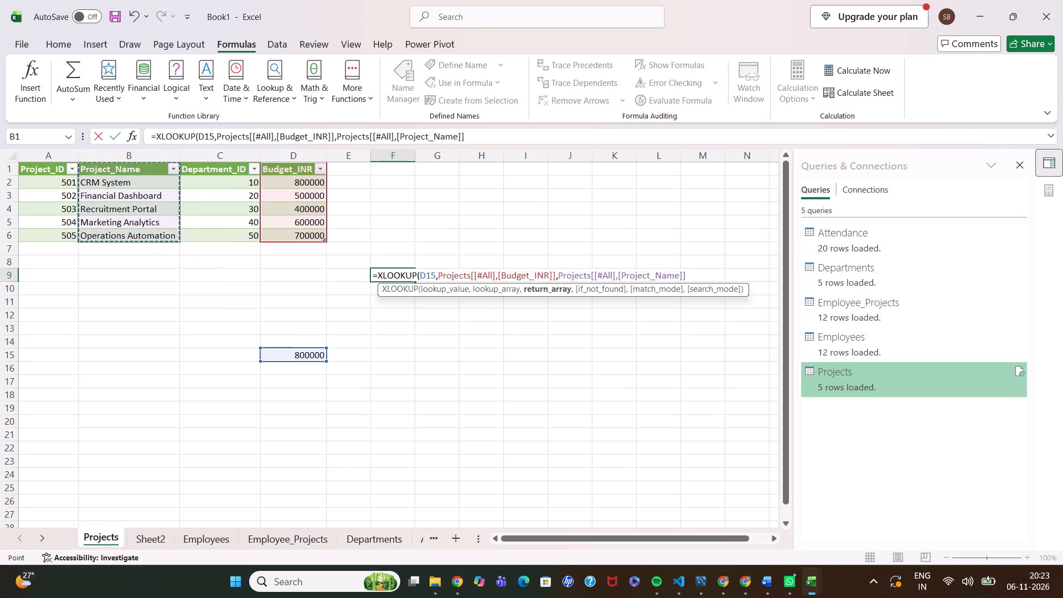
Complete the F9 XLOOKUP with "not found" as the fallback text, exact match (0) and the last-to-first search mode (-1).
key(comma)
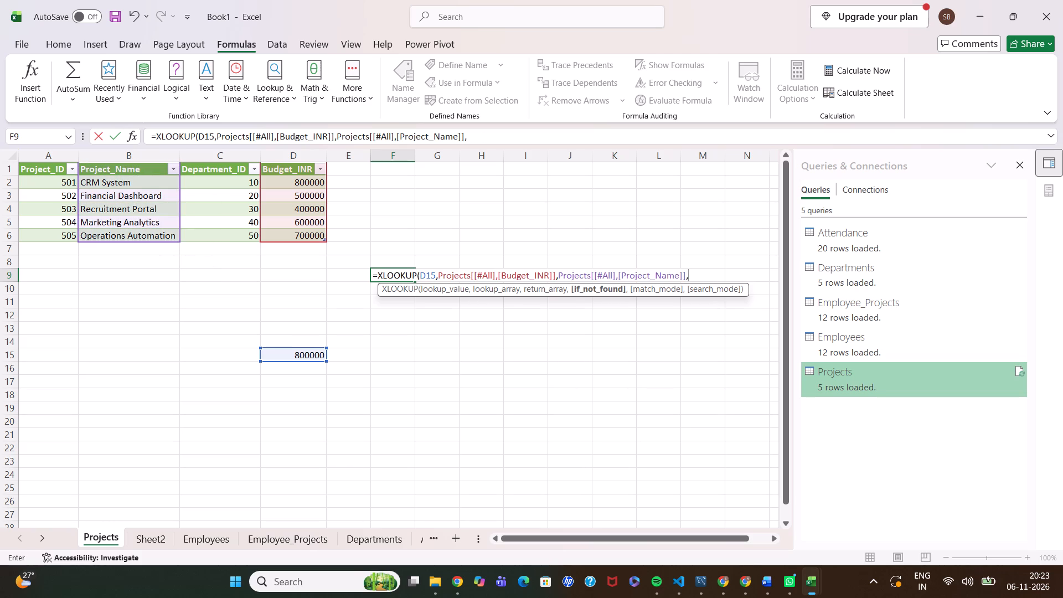
key(shift+quotedbl)
text(not)
key(space)
text(found)
key(shift+quotedbl)
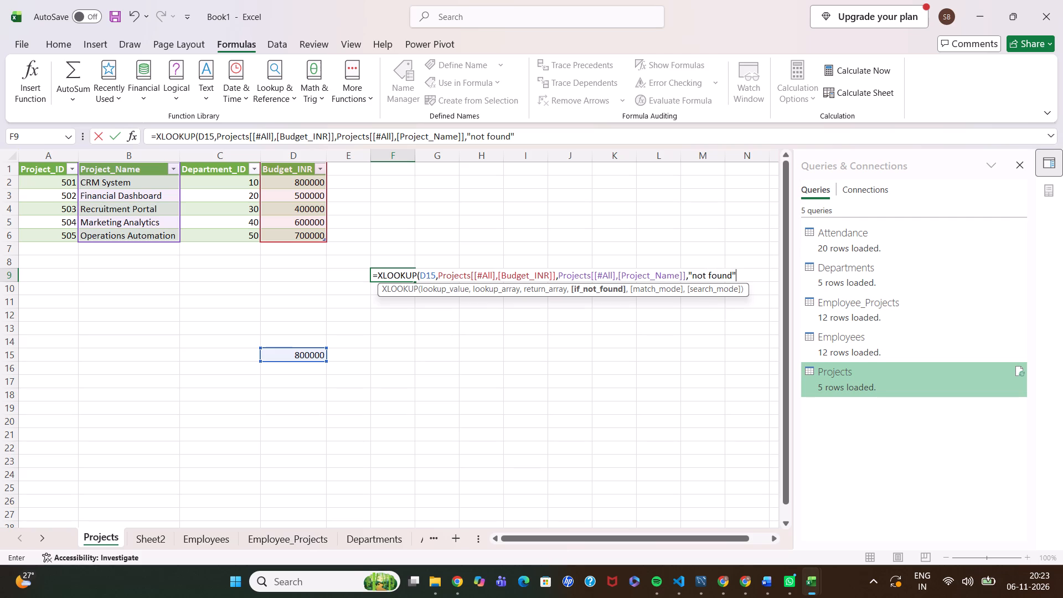
key(comma)
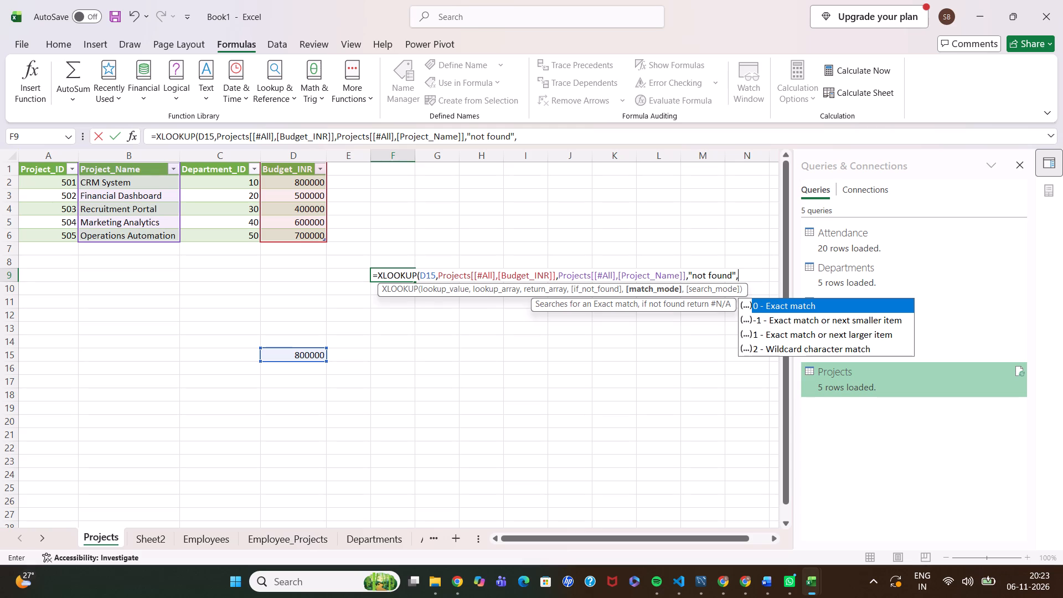
double_click(785, 308)
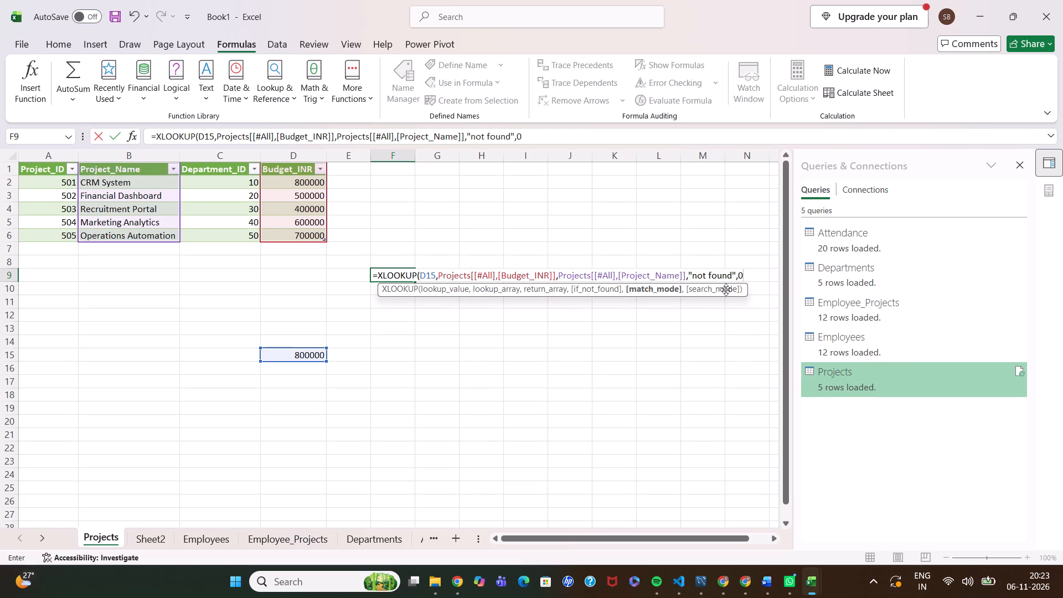
key(comma)
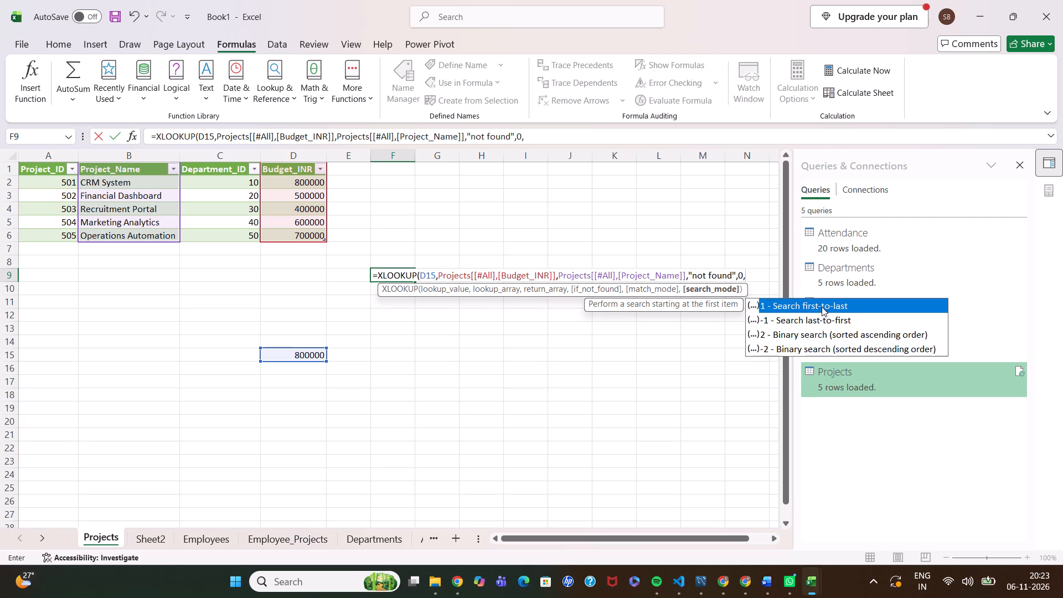
click(813, 323)
double_click(813, 323)
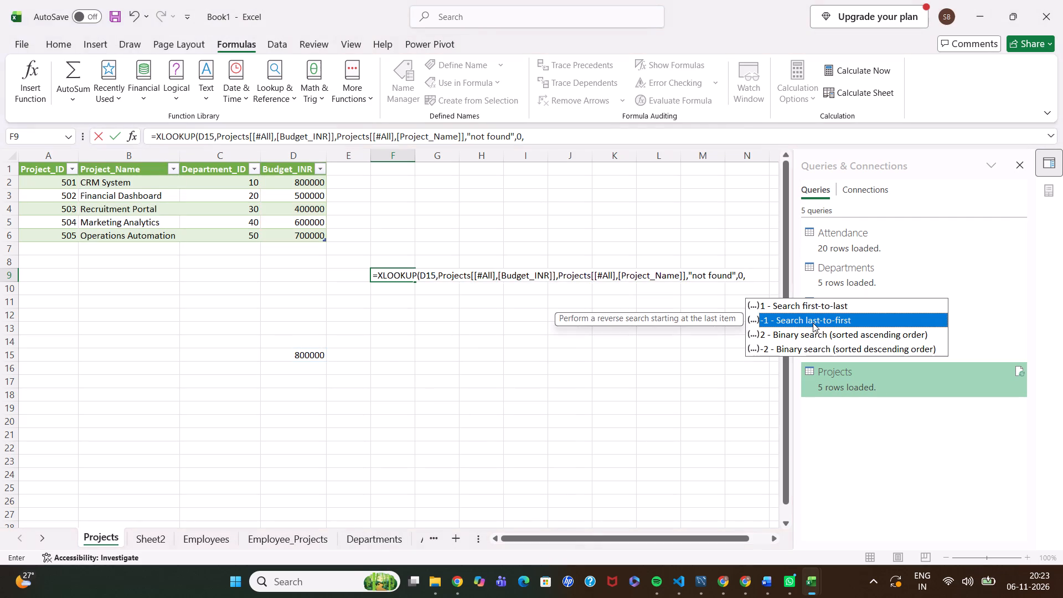
key(Return)
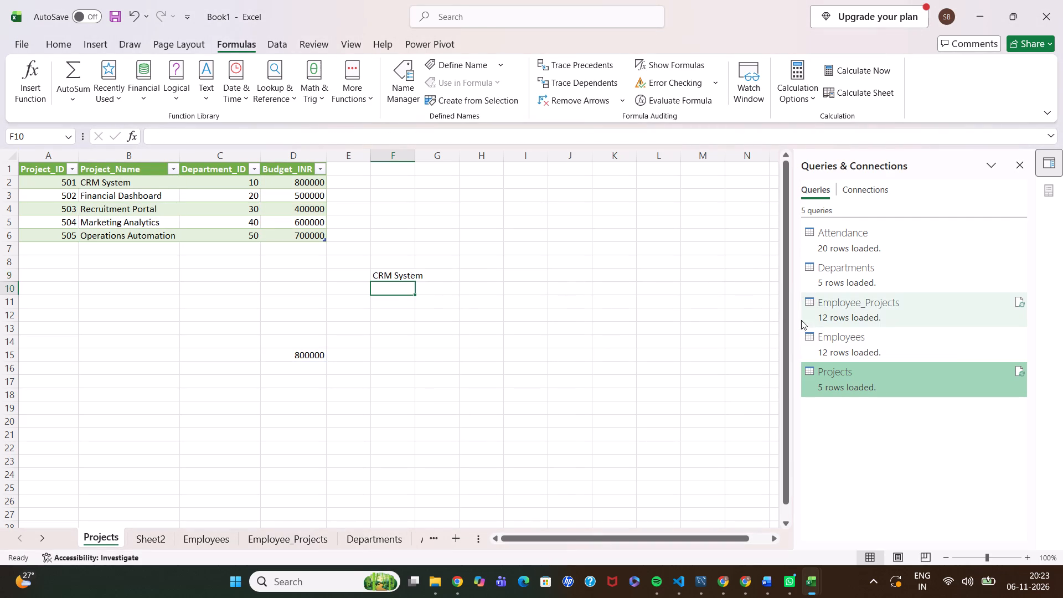
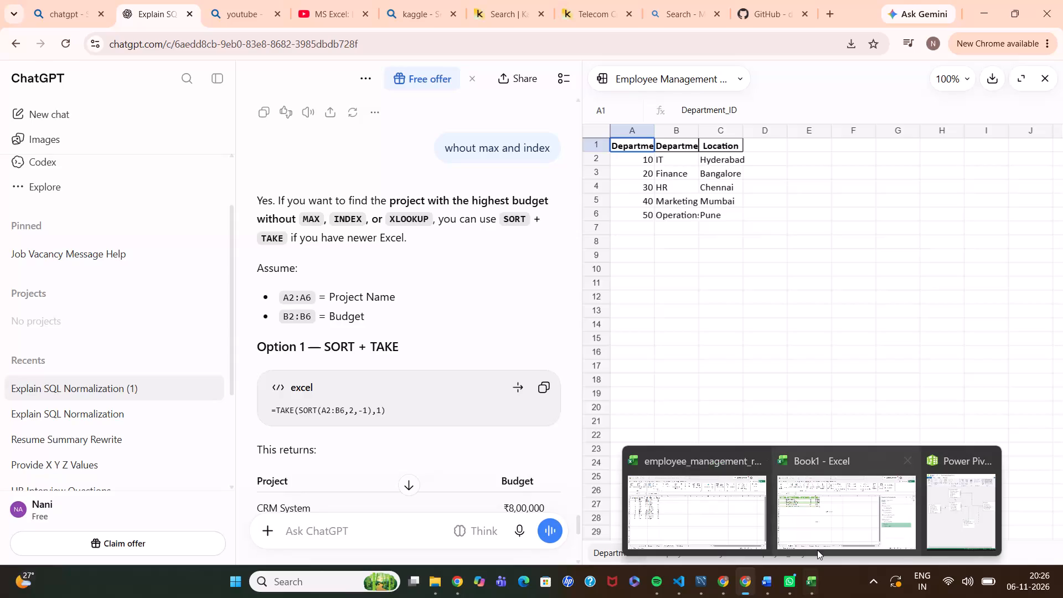
Switch to the Book1 workbook in Excel and go to cell F48 on Sheet2, below the hightst_project_bugest header.
click(822, 530)
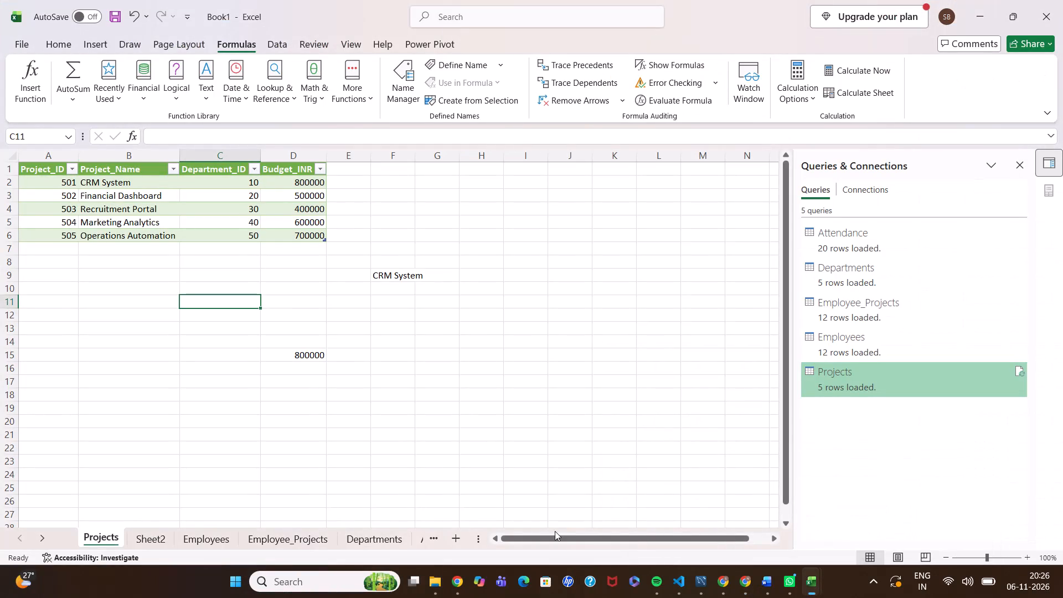
click(139, 539)
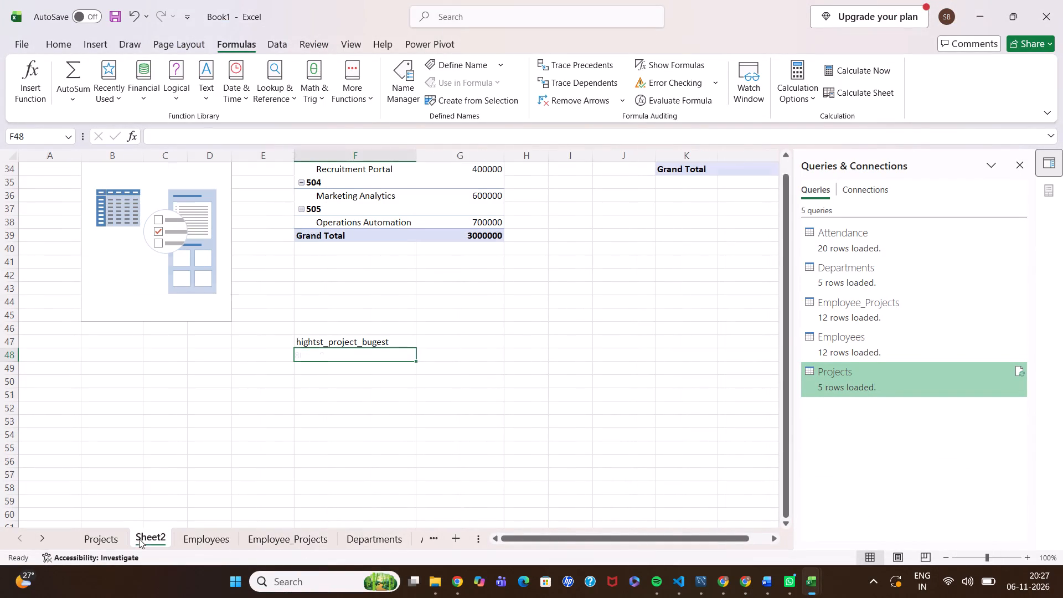
click(331, 358)
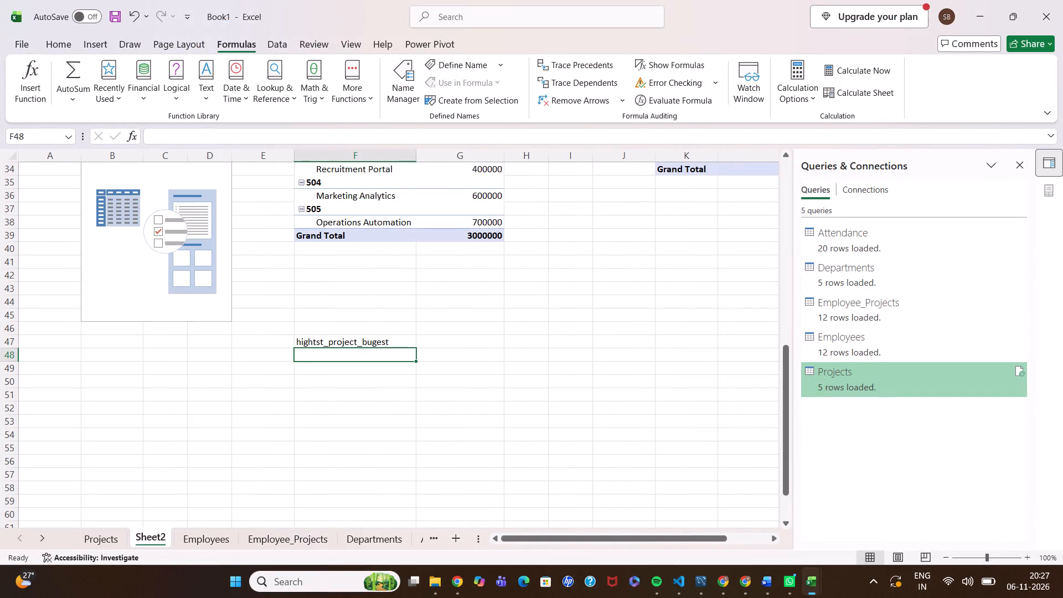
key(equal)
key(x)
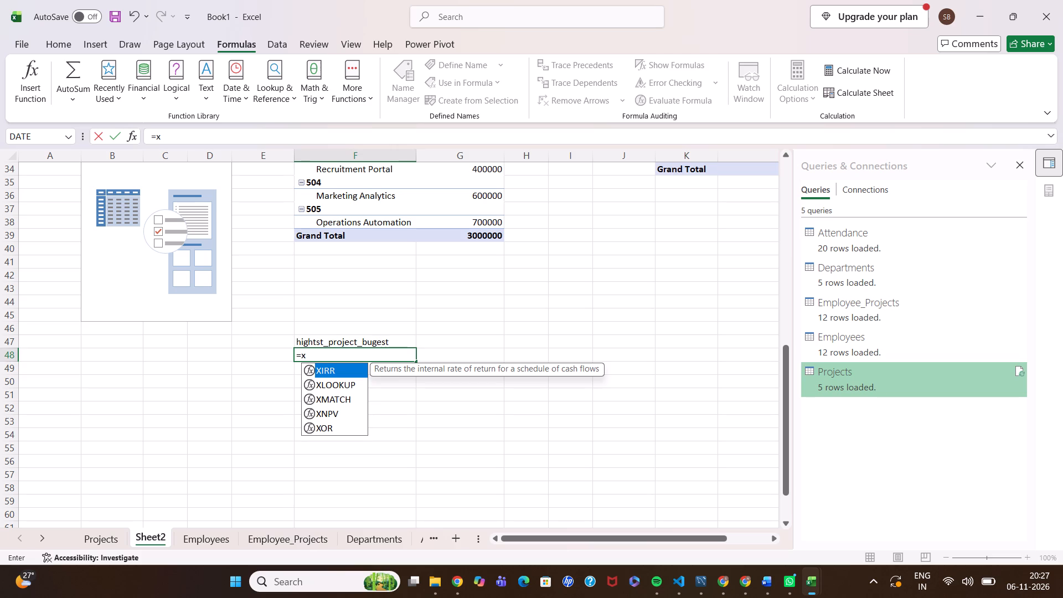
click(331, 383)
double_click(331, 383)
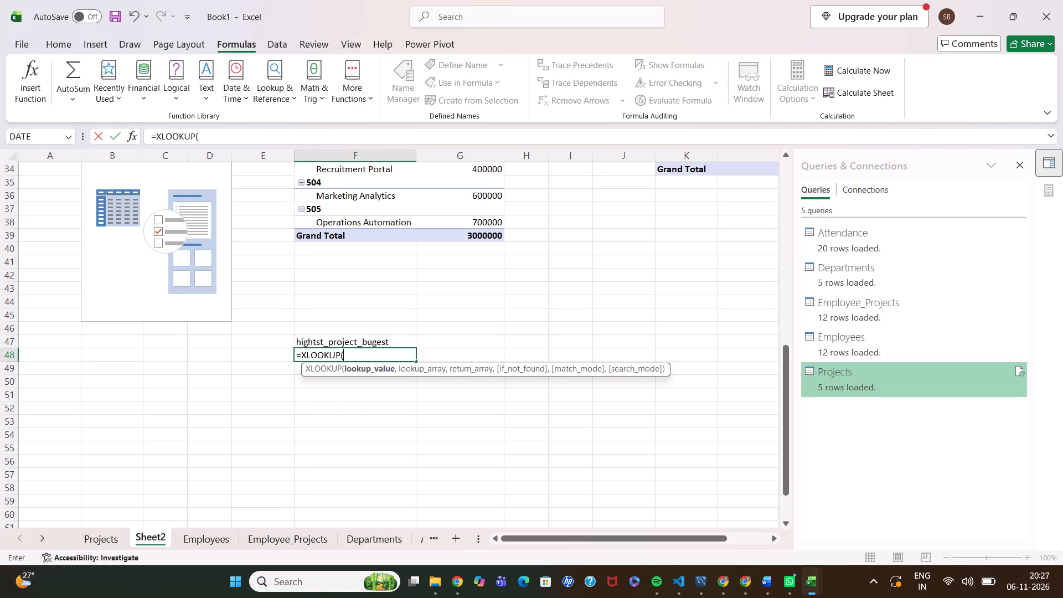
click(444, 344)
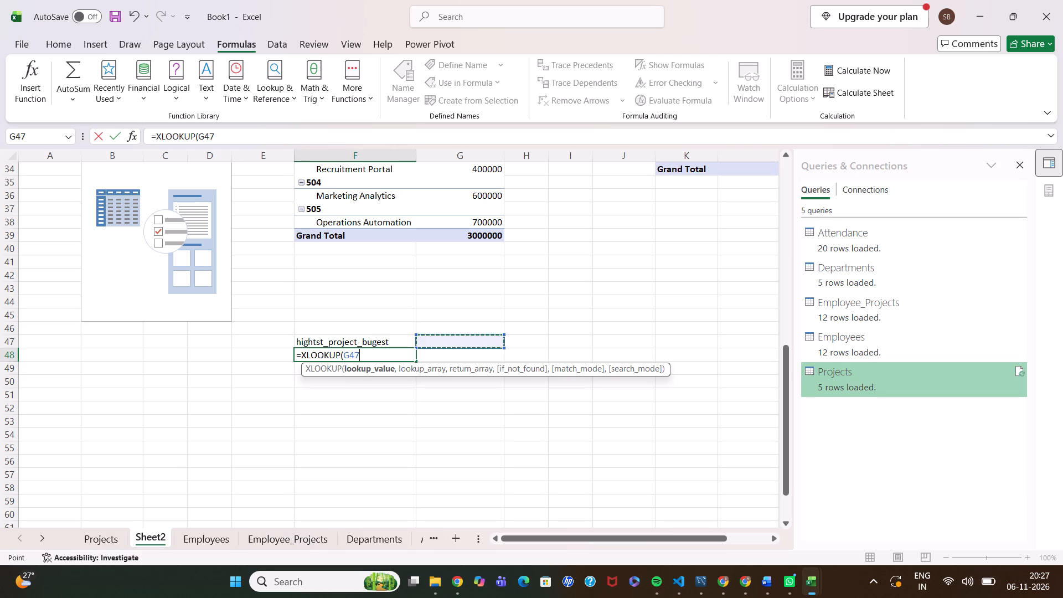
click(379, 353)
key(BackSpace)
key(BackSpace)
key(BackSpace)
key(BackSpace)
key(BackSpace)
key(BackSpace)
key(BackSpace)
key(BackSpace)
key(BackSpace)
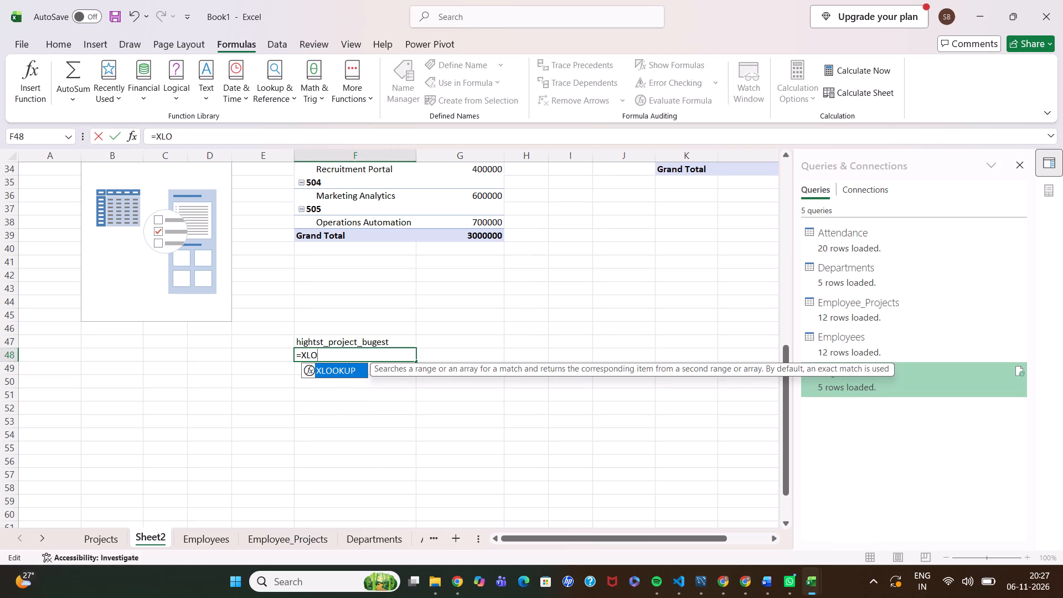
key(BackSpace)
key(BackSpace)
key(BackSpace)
Enter the header budget_value in G47, beside the hightst_project_bugest header.
click(442, 343)
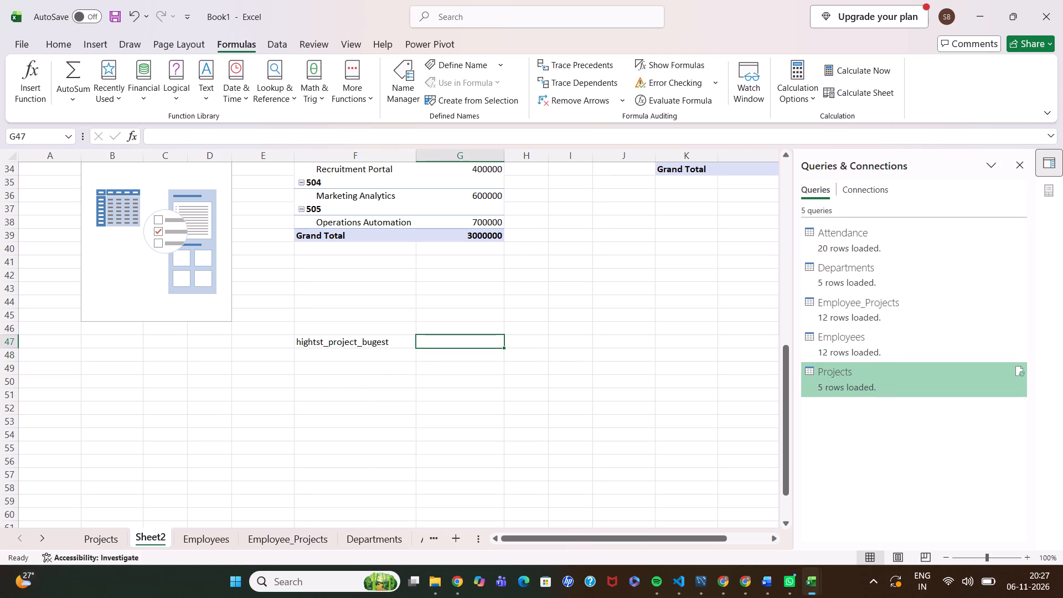
key(b)
key(u)
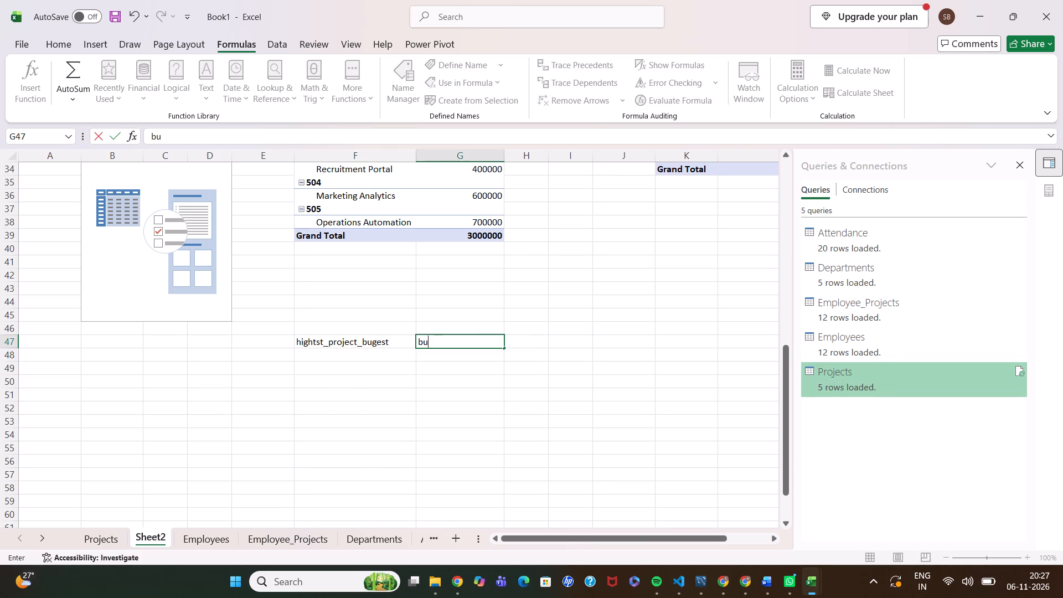
text(dget_value)
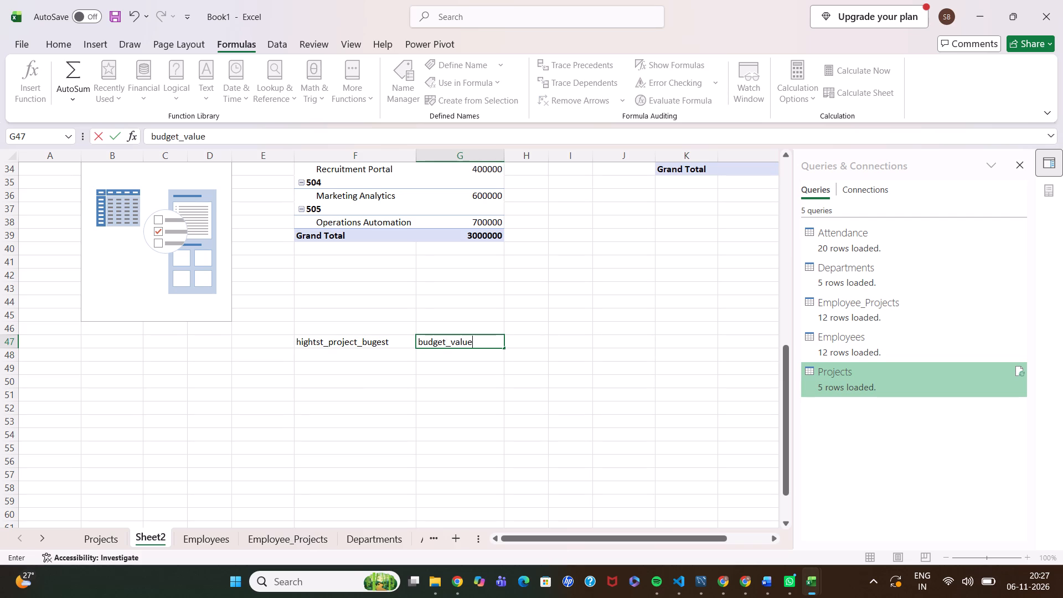
Enter a MAX formula in G48 over the whole Budget_INR column of the Projects table, including its header.
click(446, 354)
text(=max)
key(shift+parenleft)
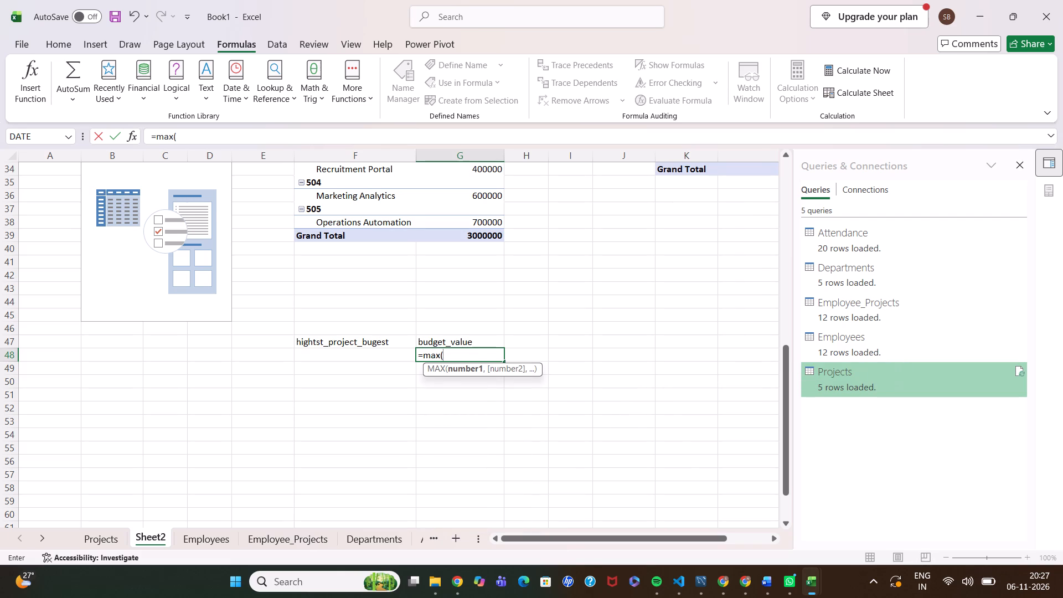
click(115, 534)
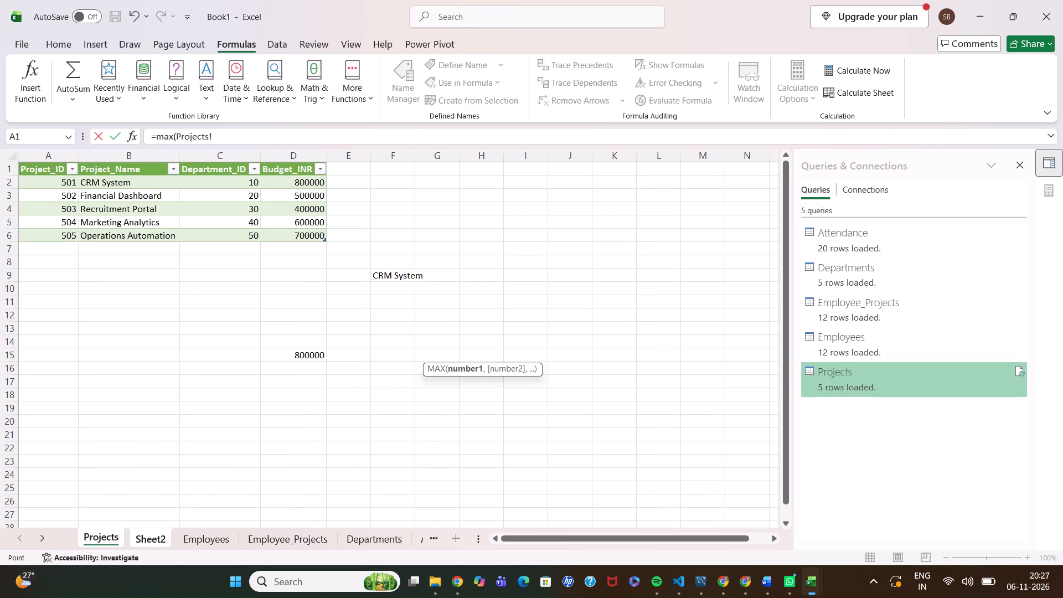
drag(286, 171, 302, 232)
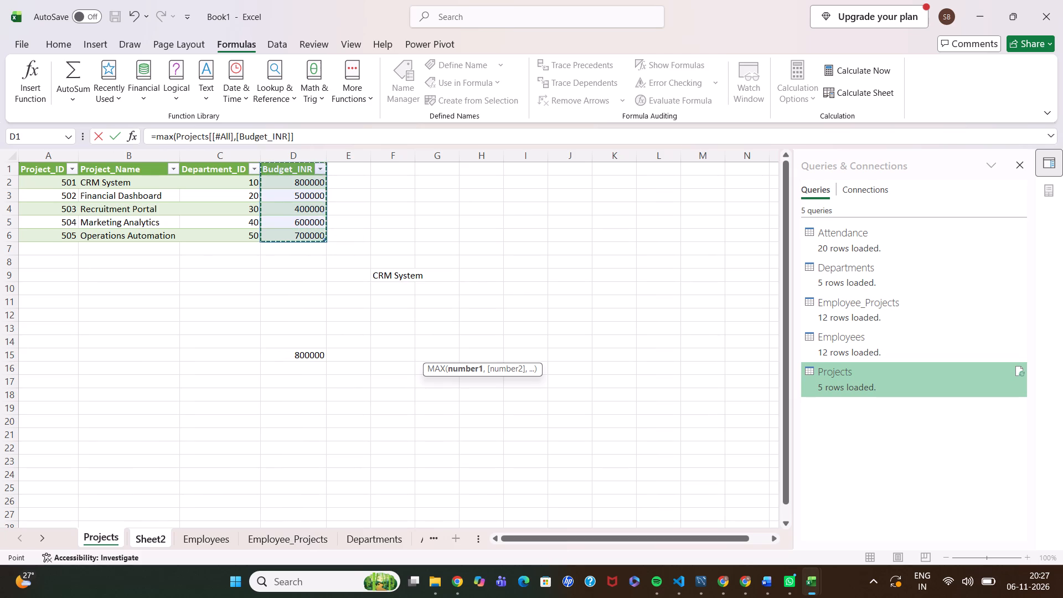
key(shift+parenright)
key(Return)
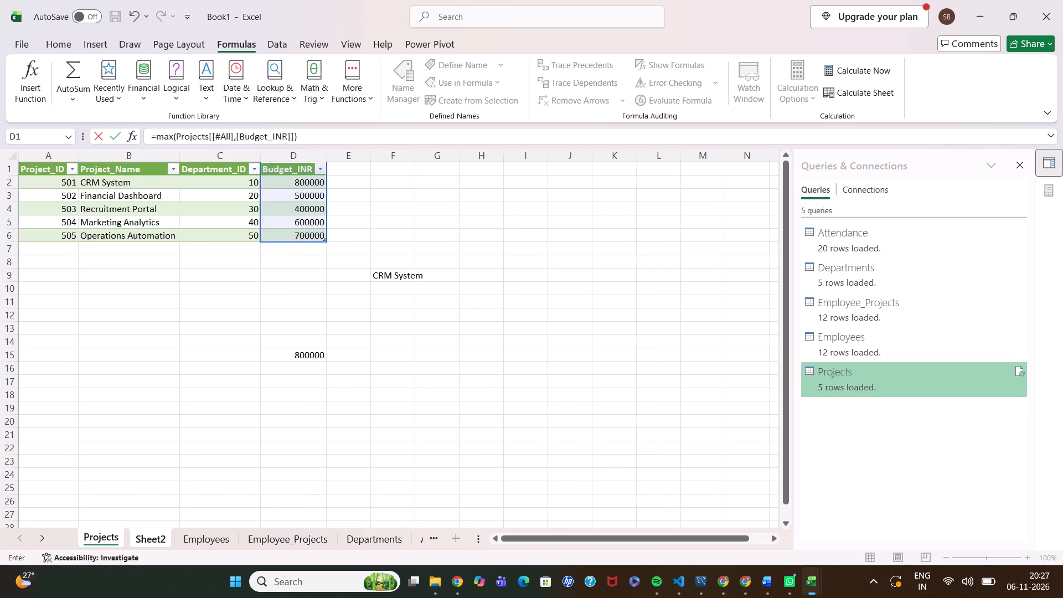
Start an XLOOKUP in F48 with lookup value G48, the Projects Budget_INR column as lookup array and Project_Name column as return array.
click(371, 358)
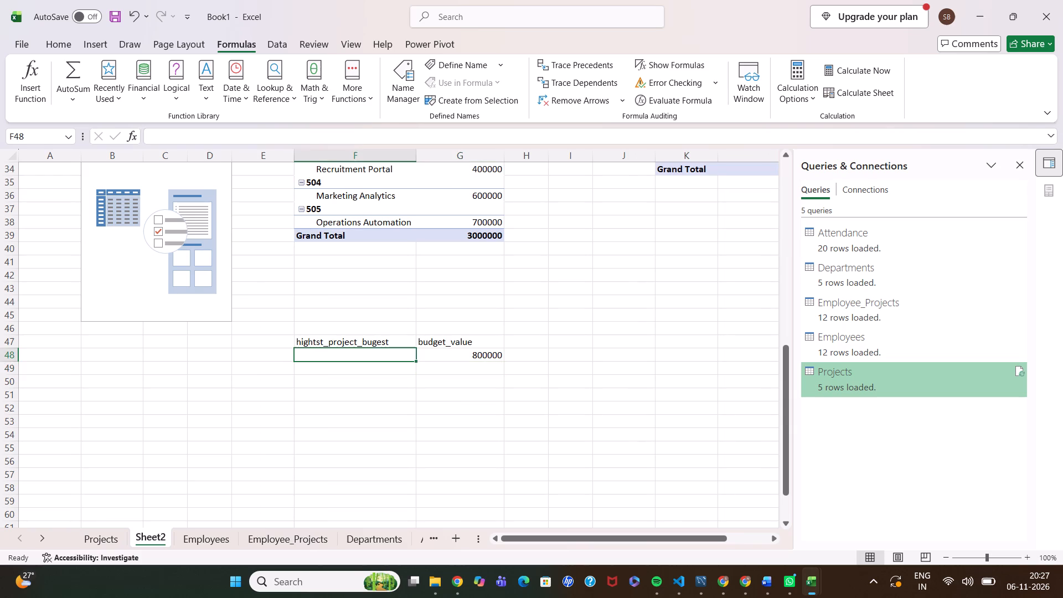
key(equal)
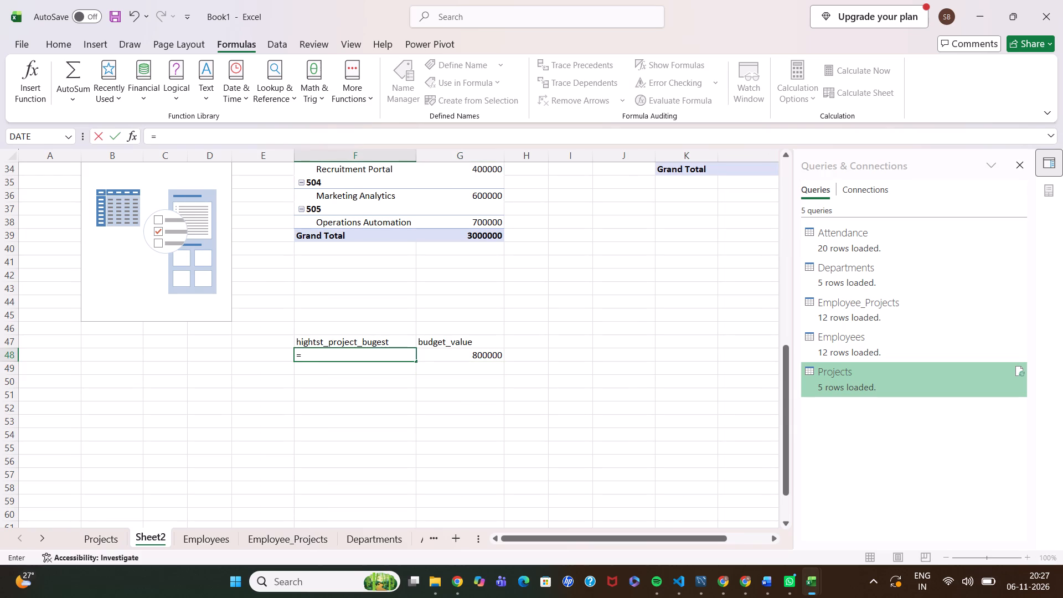
text(xl)
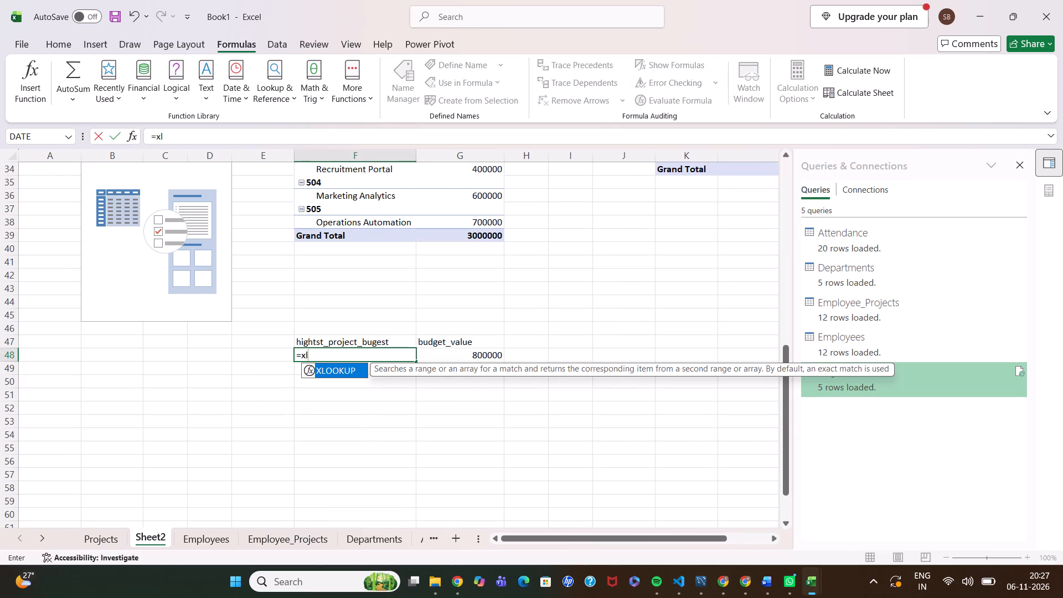
double_click(344, 372)
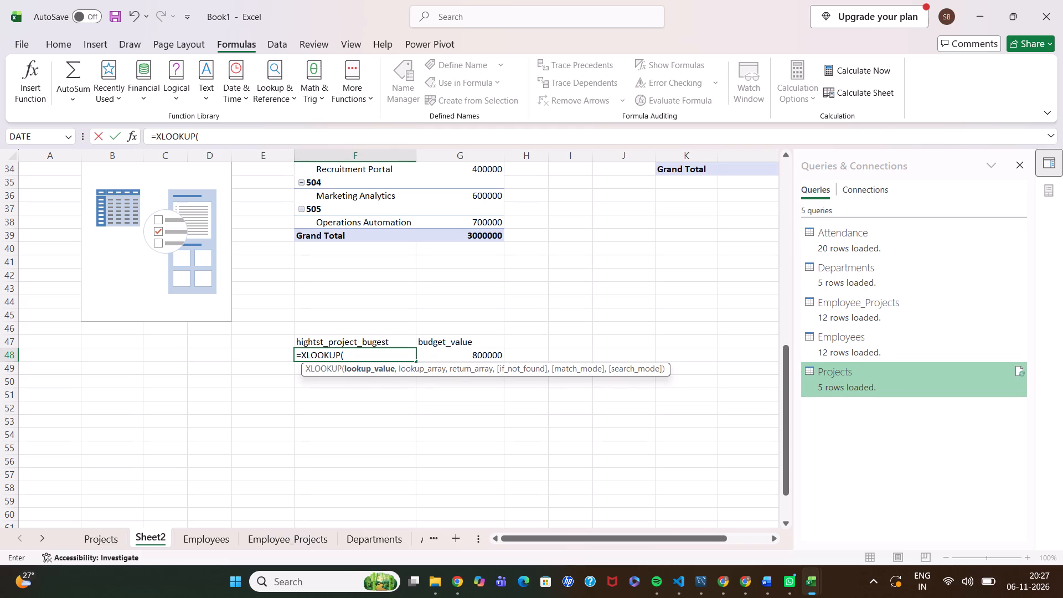
click(478, 356)
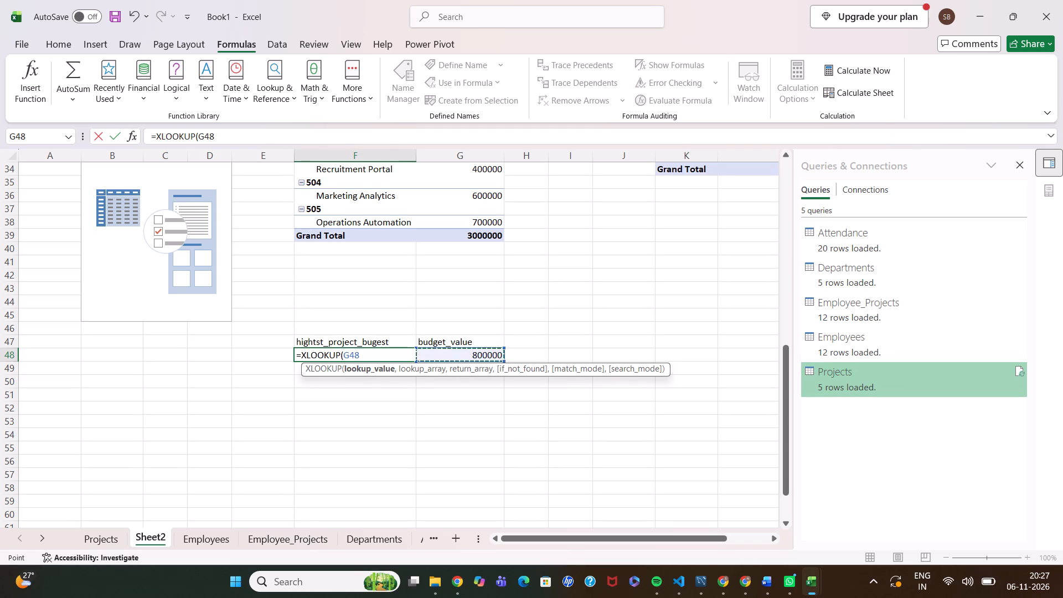
key(comma)
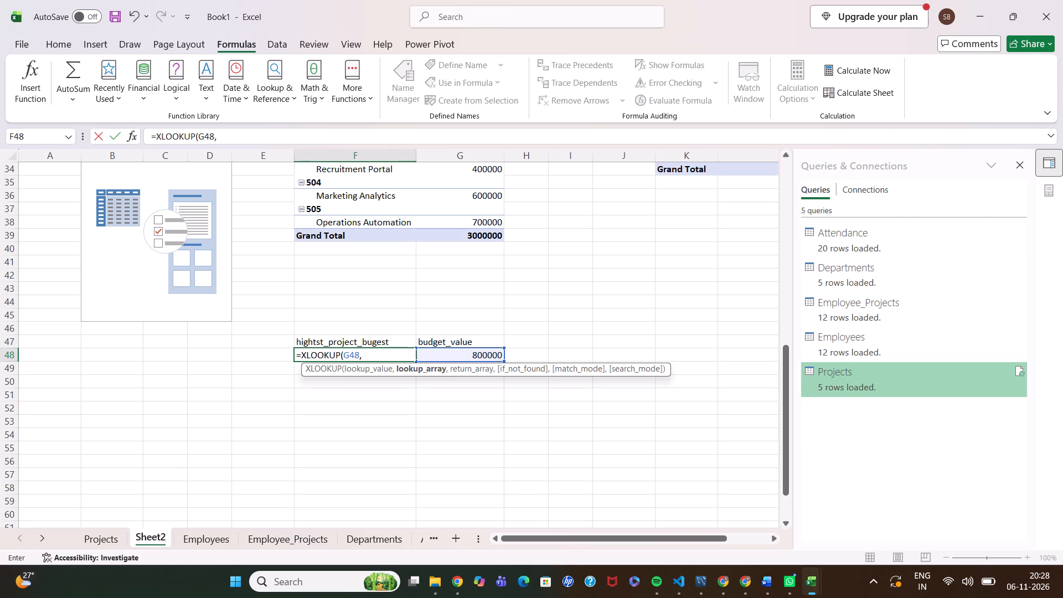
click(105, 537)
drag(291, 181, 295, 208)
drag(288, 169, 290, 188)
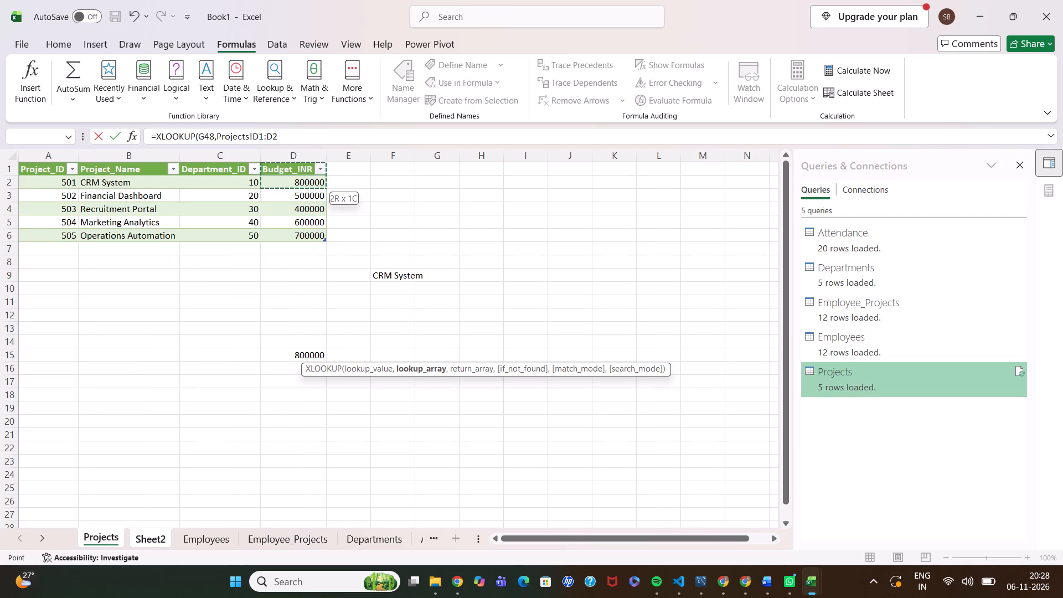
drag(290, 188, 295, 229)
key(comma)
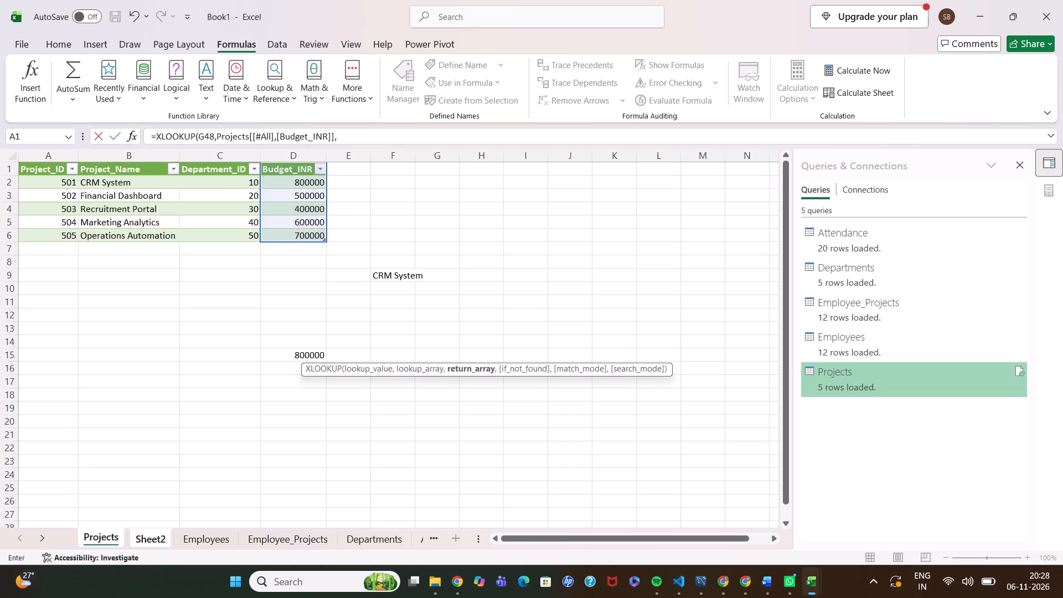
drag(118, 169, 122, 236)
key(comma)
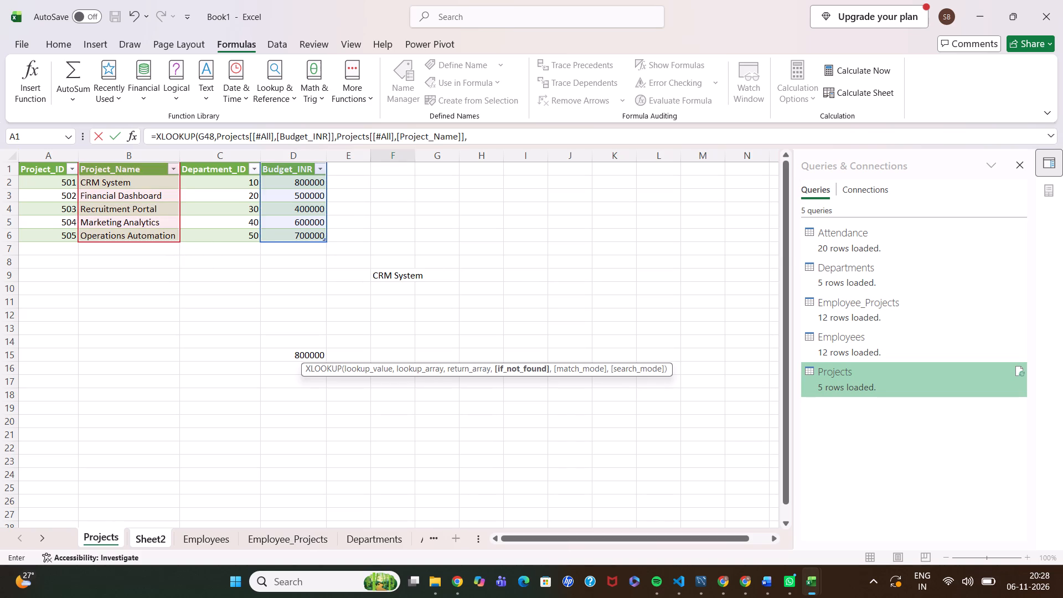
Complete the F48 XLOOKUP with "not found" as the fallback text, exact match (0) and last-to-first search mode (-1).
key(shift+quotedbl)
text(not)
key(space)
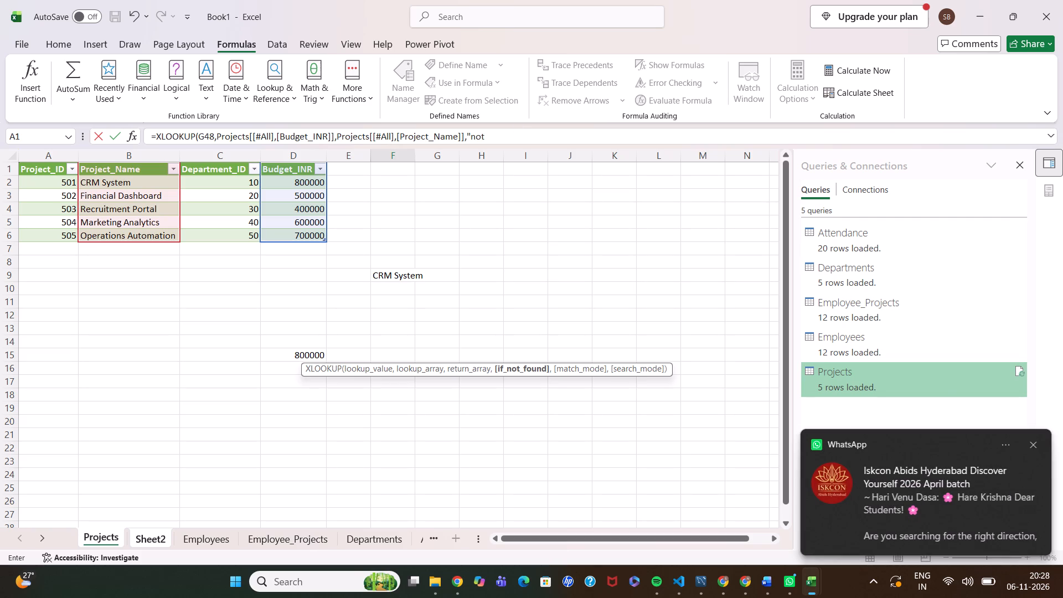
text(found",)
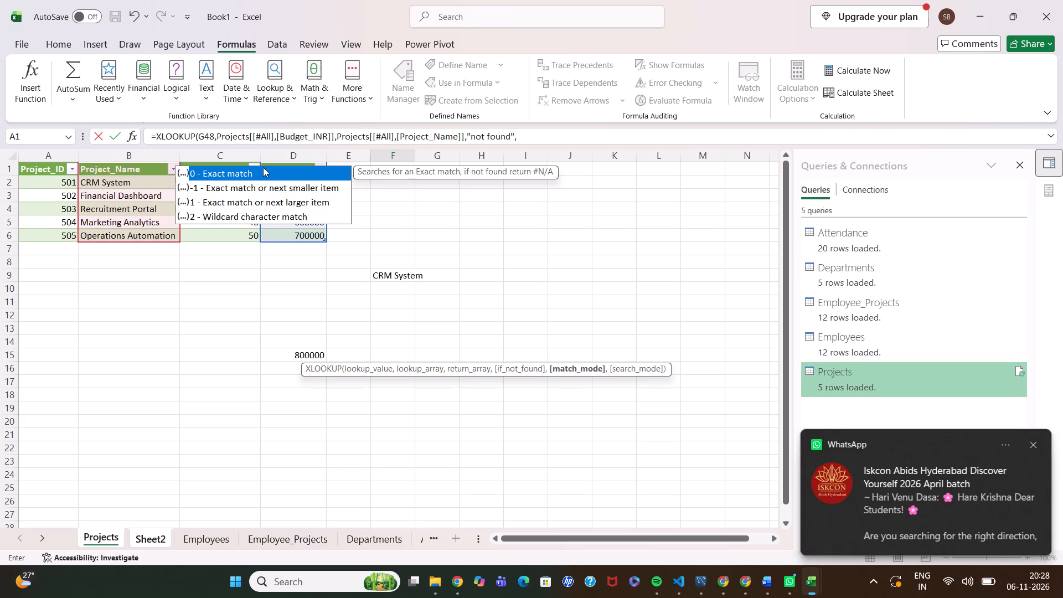
double_click(230, 172)
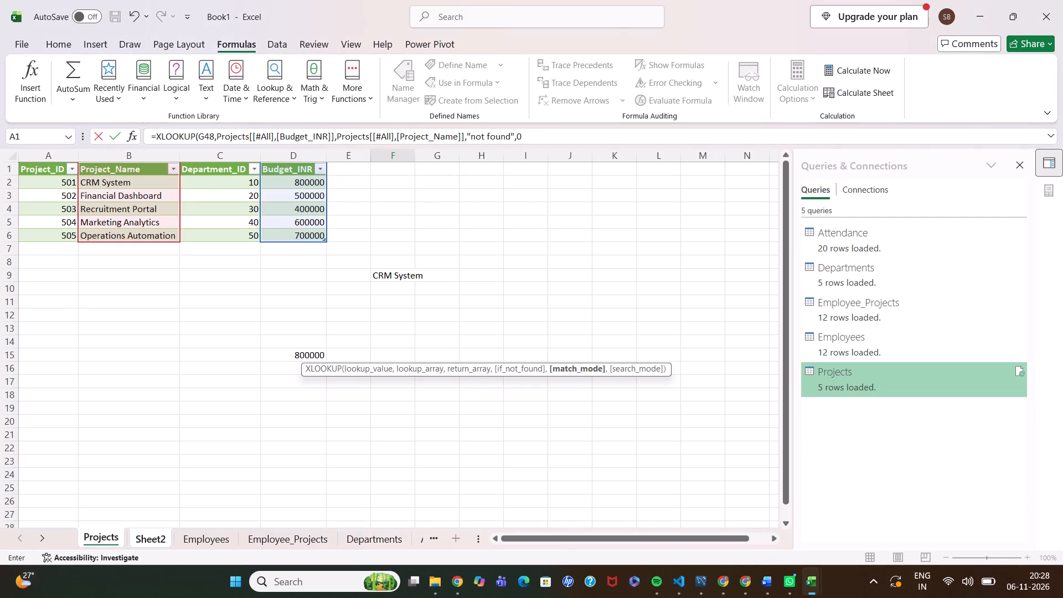
key(comma)
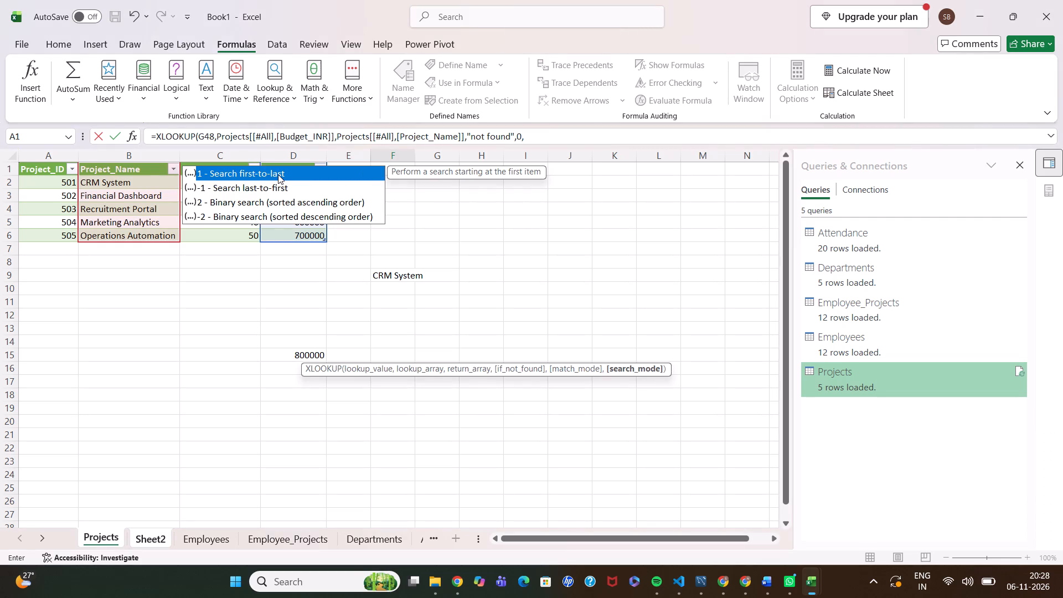
double_click(267, 188)
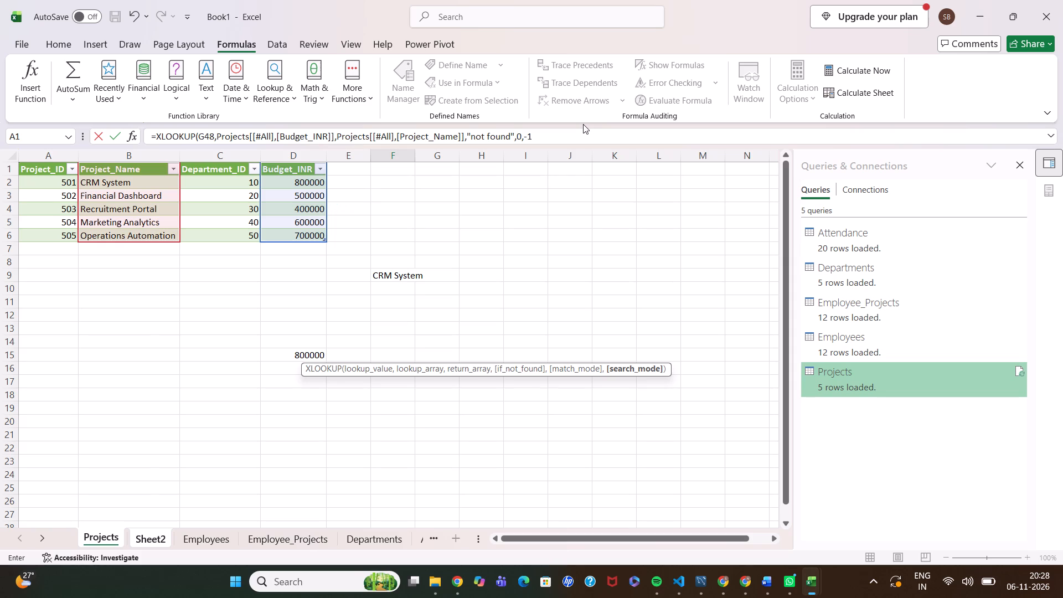
key(shift+parenright)
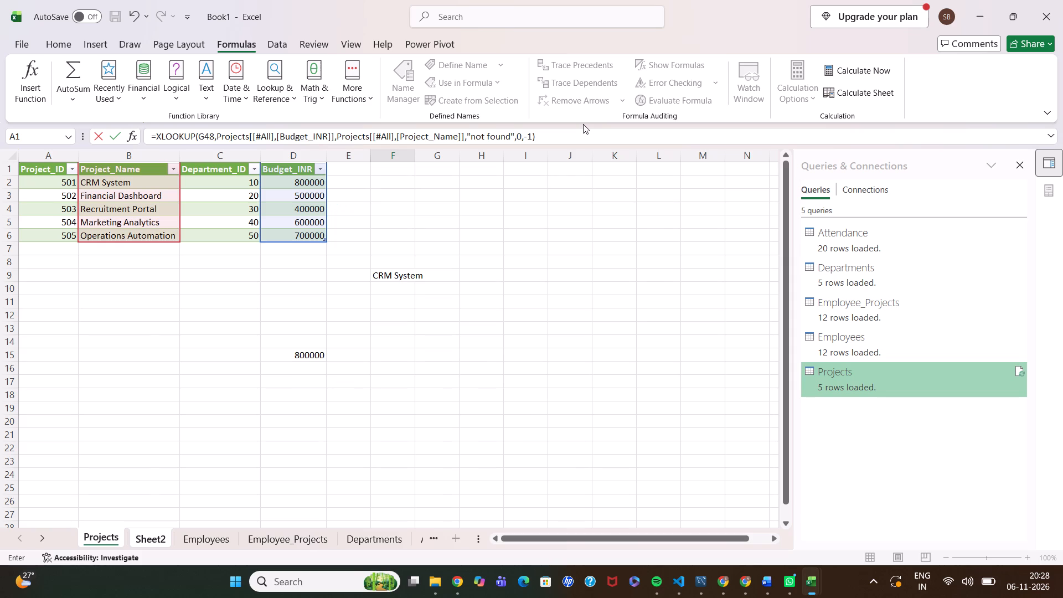
key(Return)
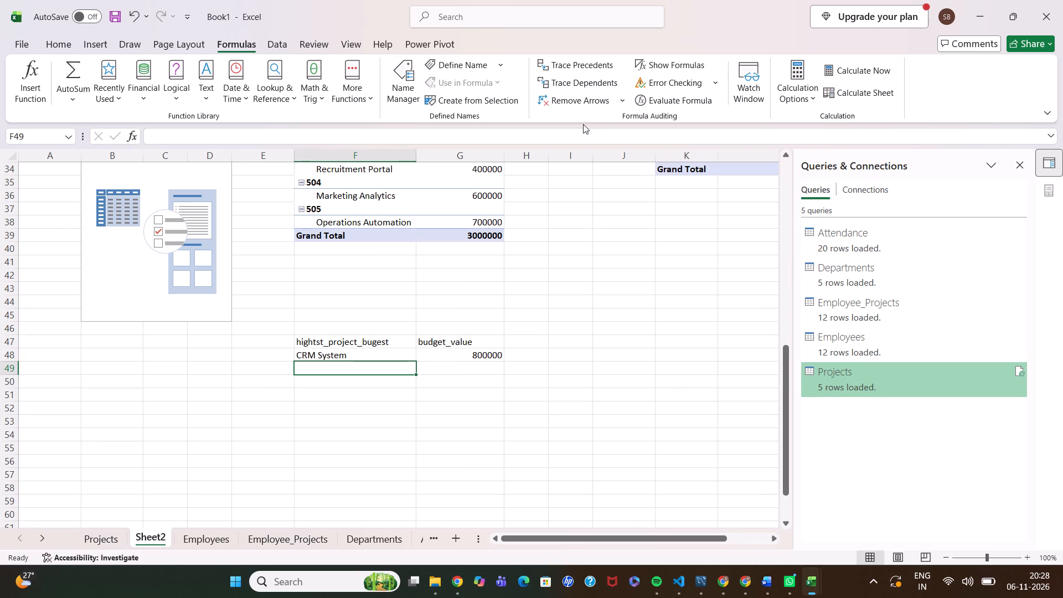
Convert the range F47:G48 on Sheet2 into a table with headers.
click(314, 347)
drag(311, 342, 462, 360)
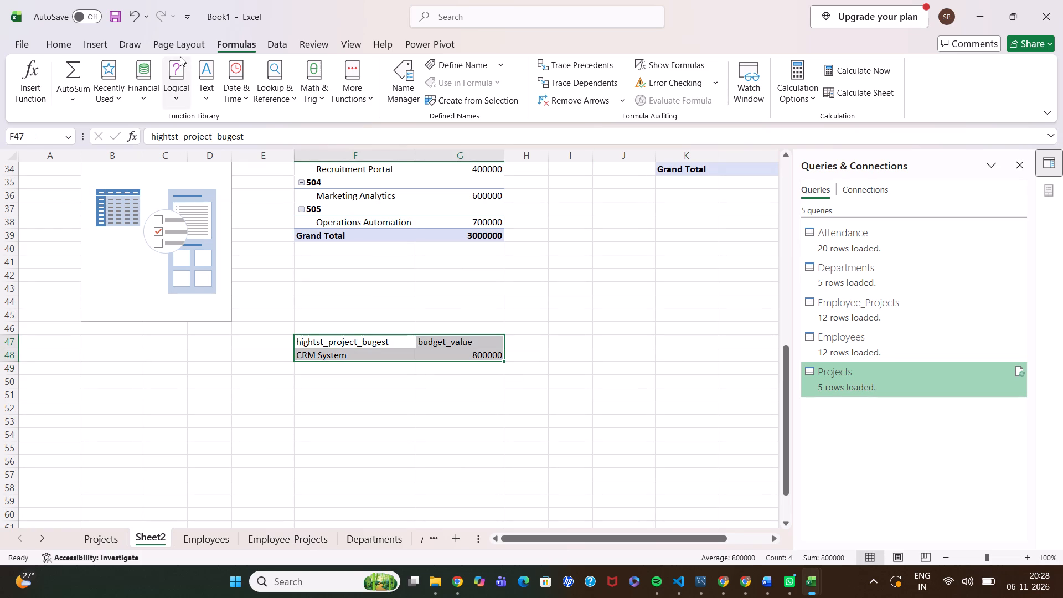
click(92, 42)
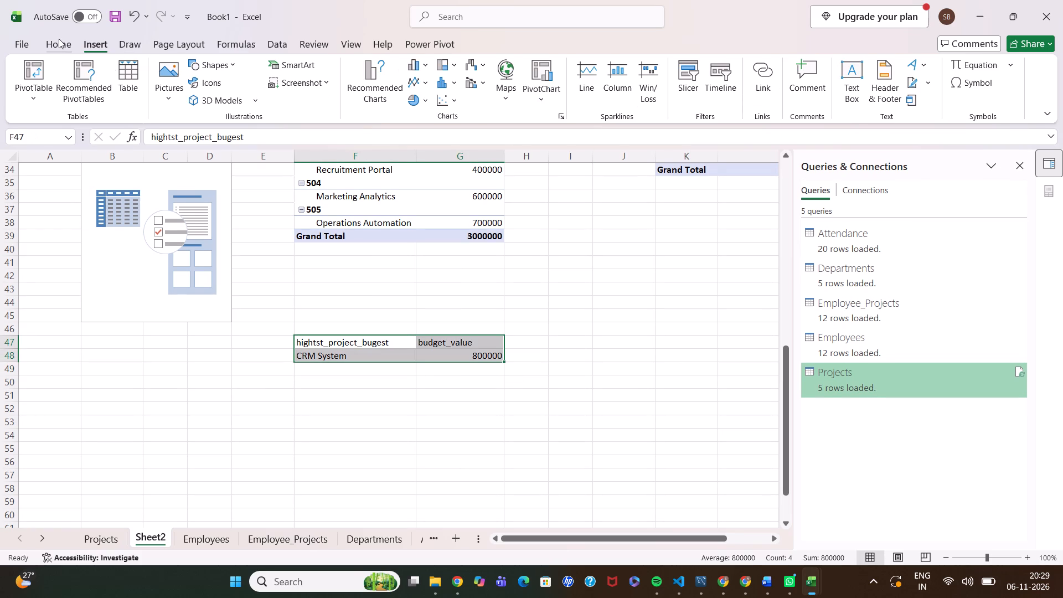
click(124, 70)
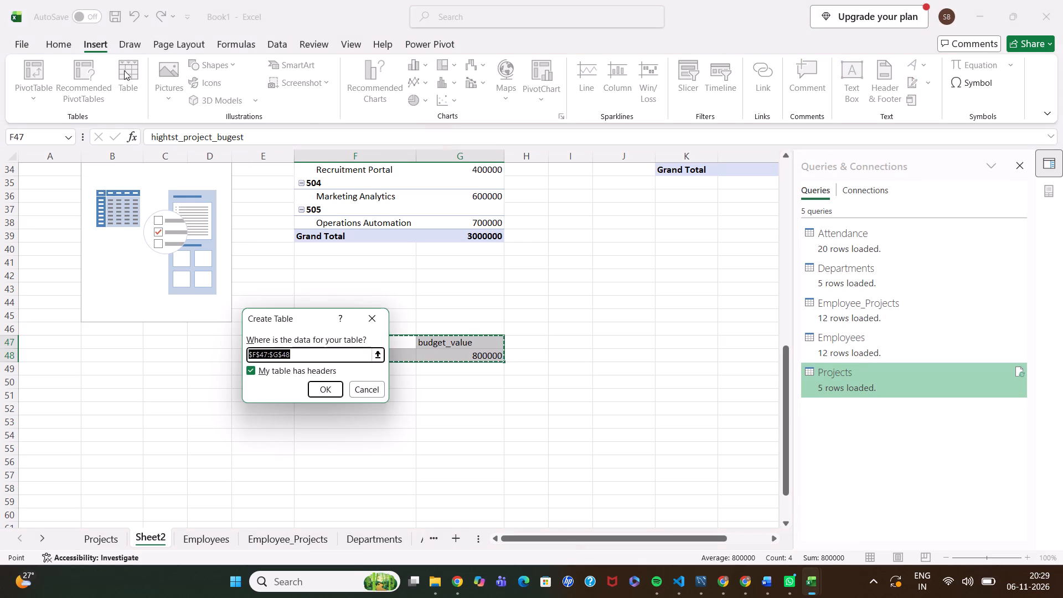
click(318, 385)
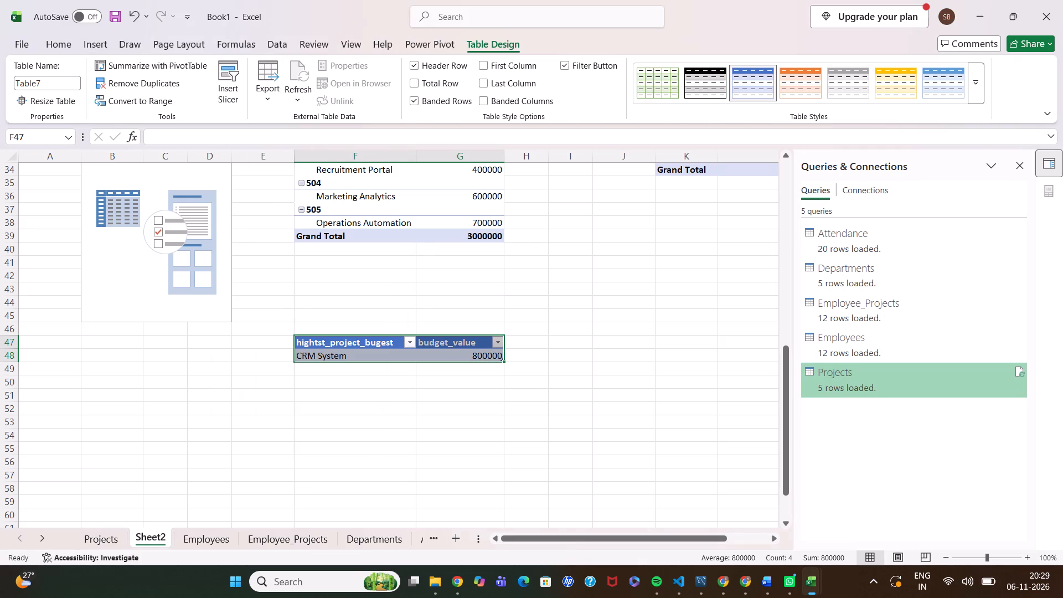
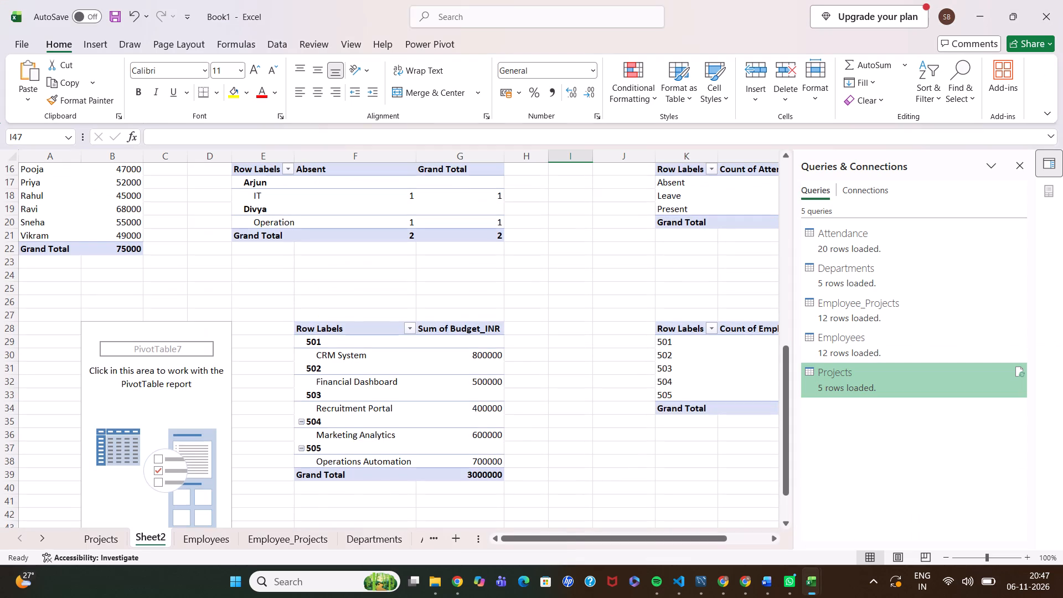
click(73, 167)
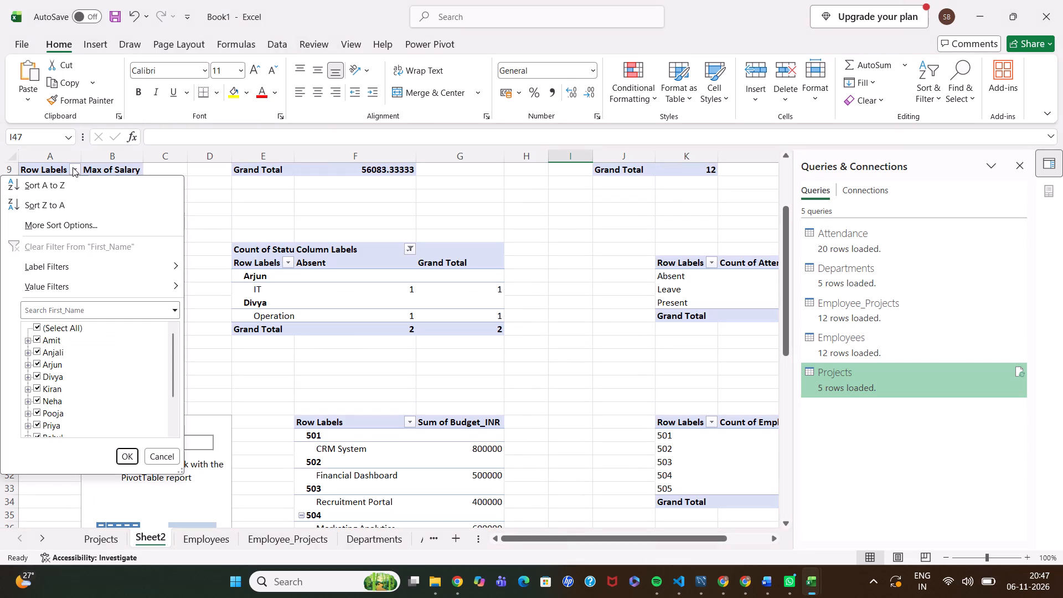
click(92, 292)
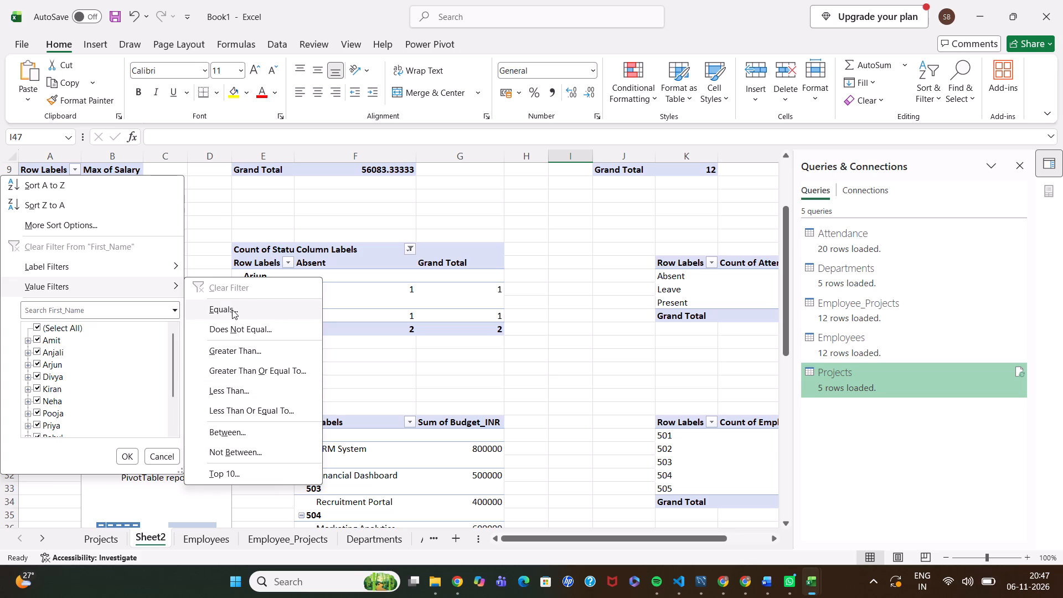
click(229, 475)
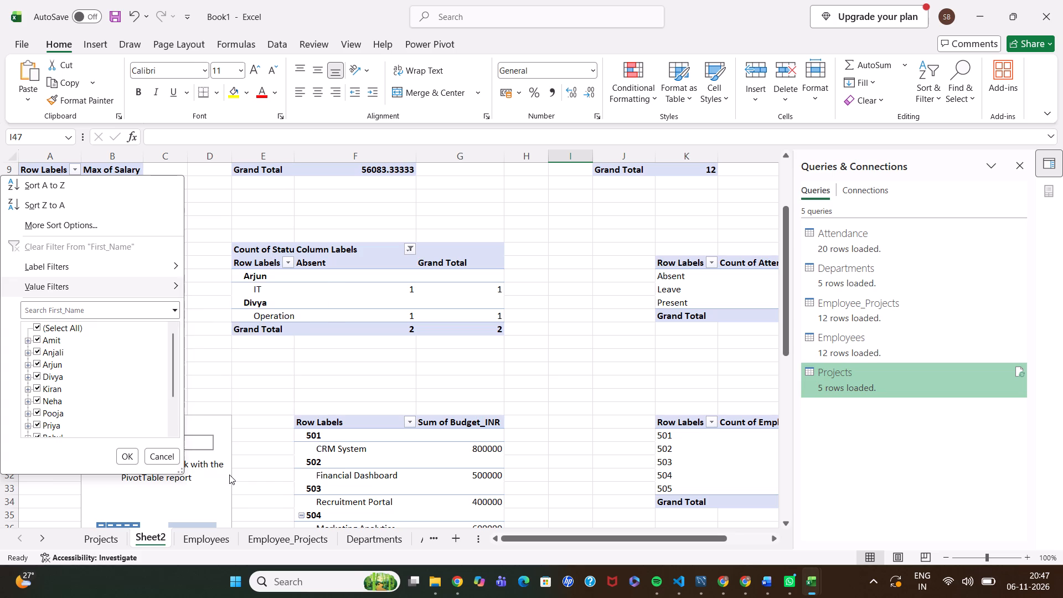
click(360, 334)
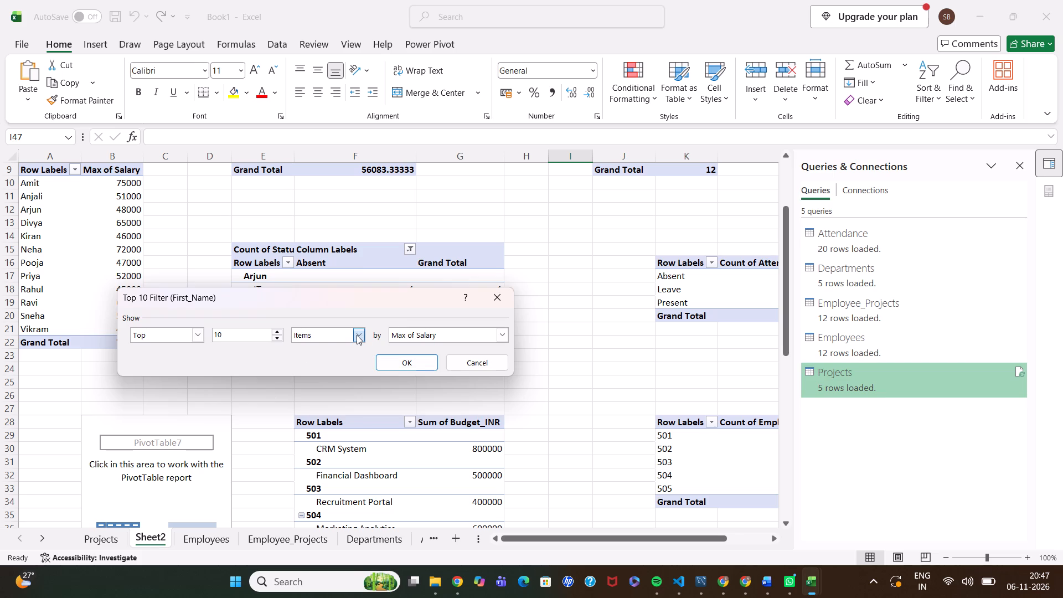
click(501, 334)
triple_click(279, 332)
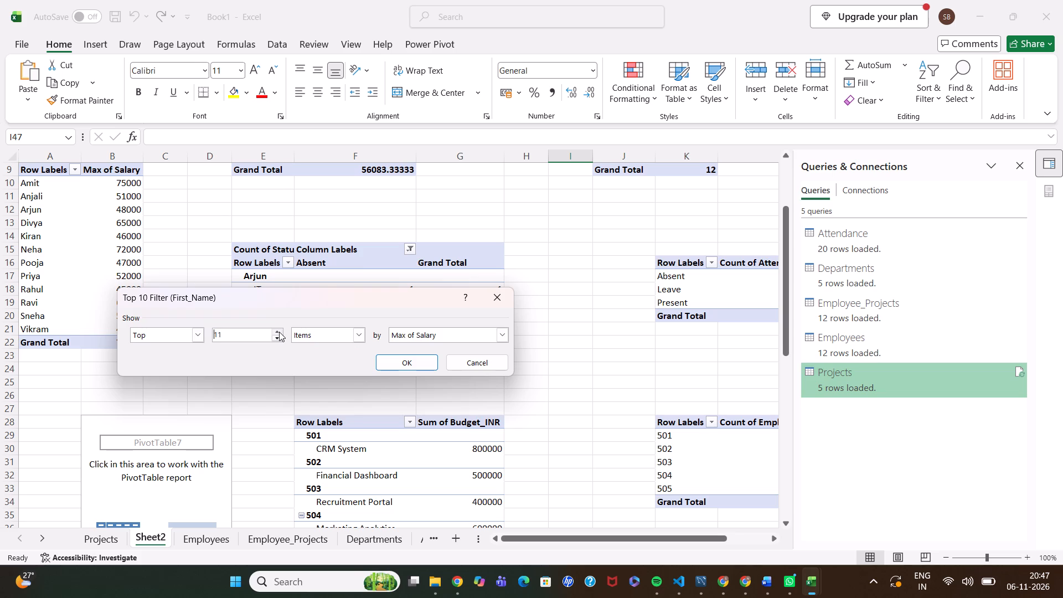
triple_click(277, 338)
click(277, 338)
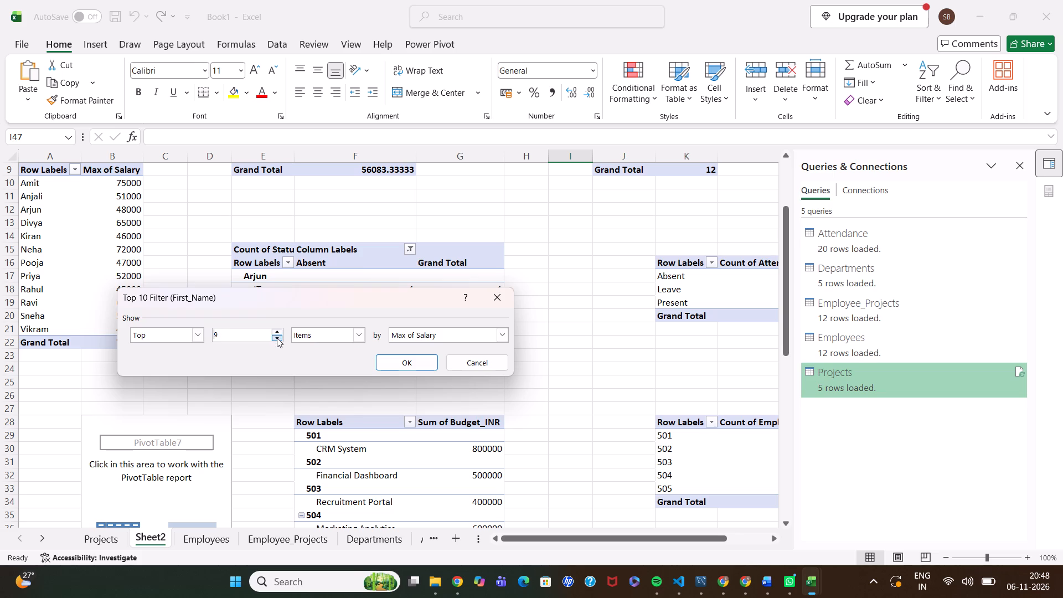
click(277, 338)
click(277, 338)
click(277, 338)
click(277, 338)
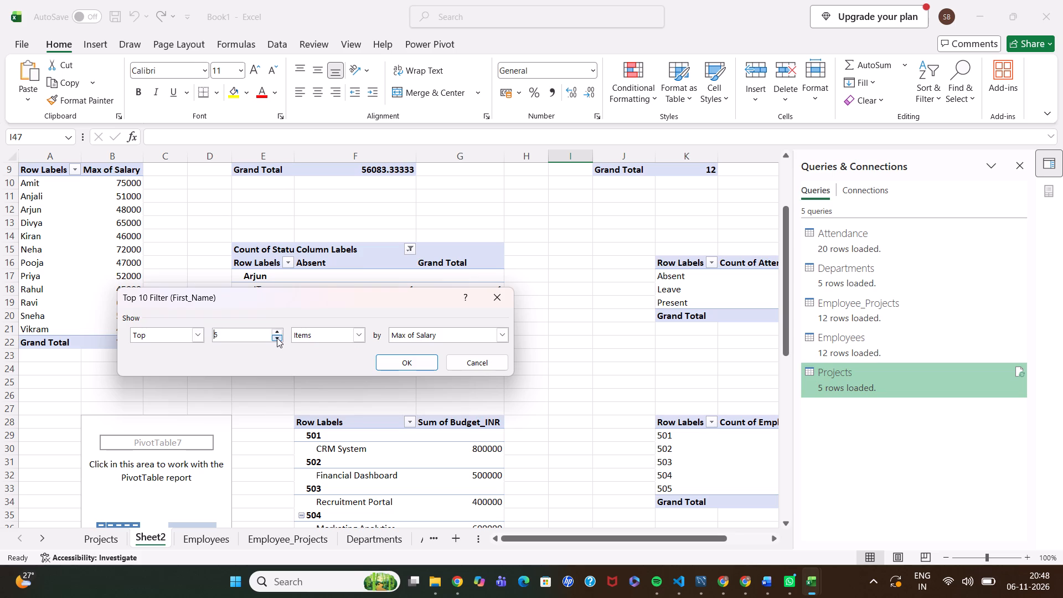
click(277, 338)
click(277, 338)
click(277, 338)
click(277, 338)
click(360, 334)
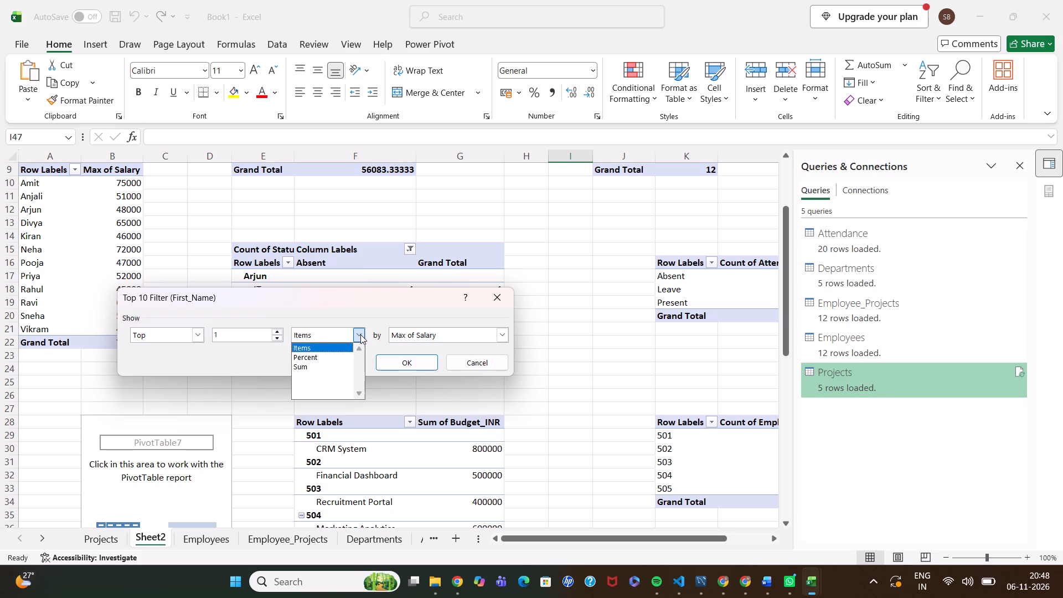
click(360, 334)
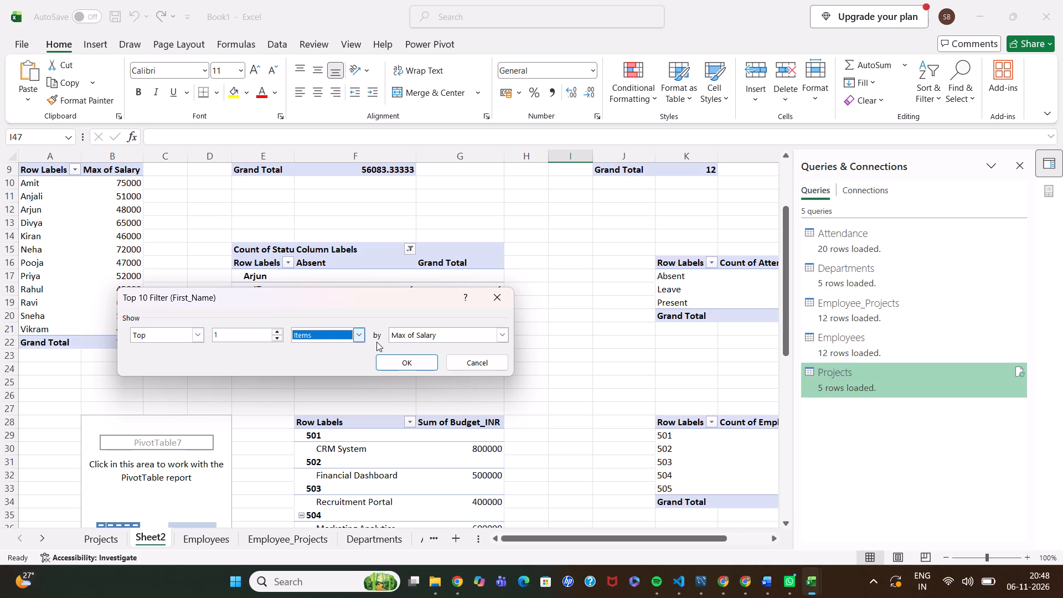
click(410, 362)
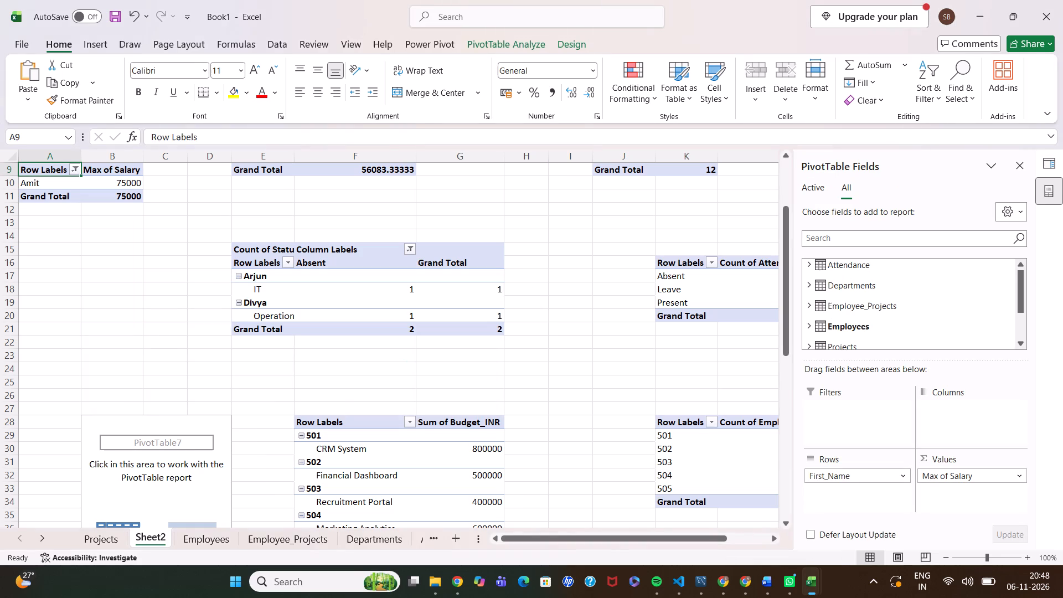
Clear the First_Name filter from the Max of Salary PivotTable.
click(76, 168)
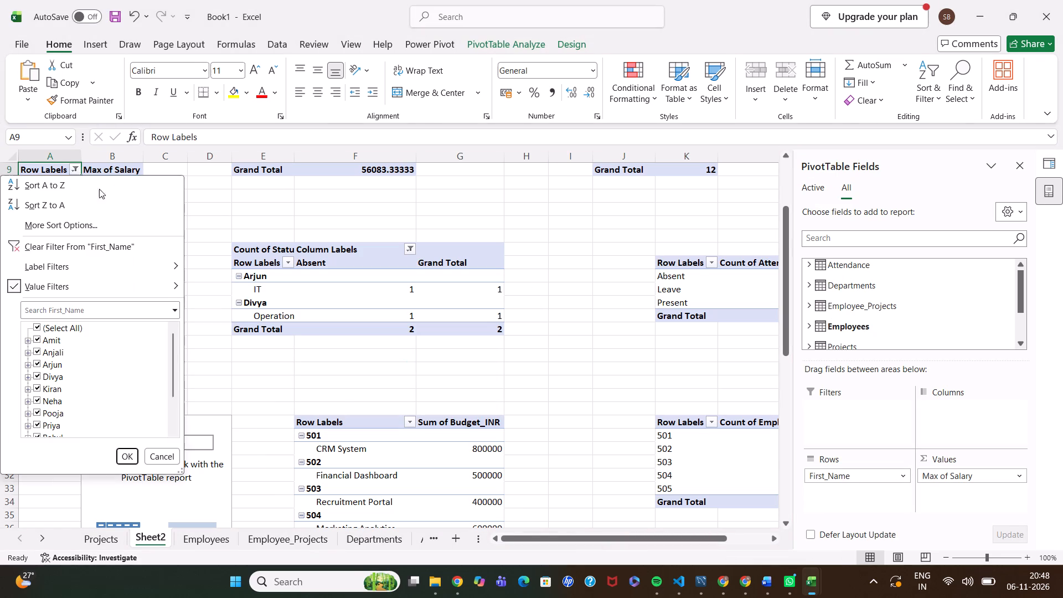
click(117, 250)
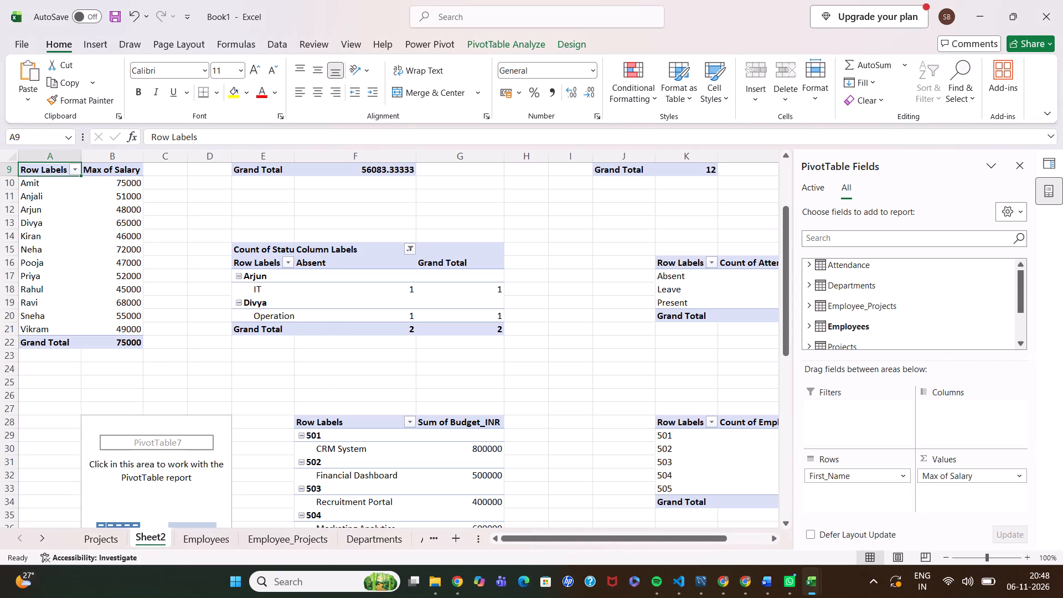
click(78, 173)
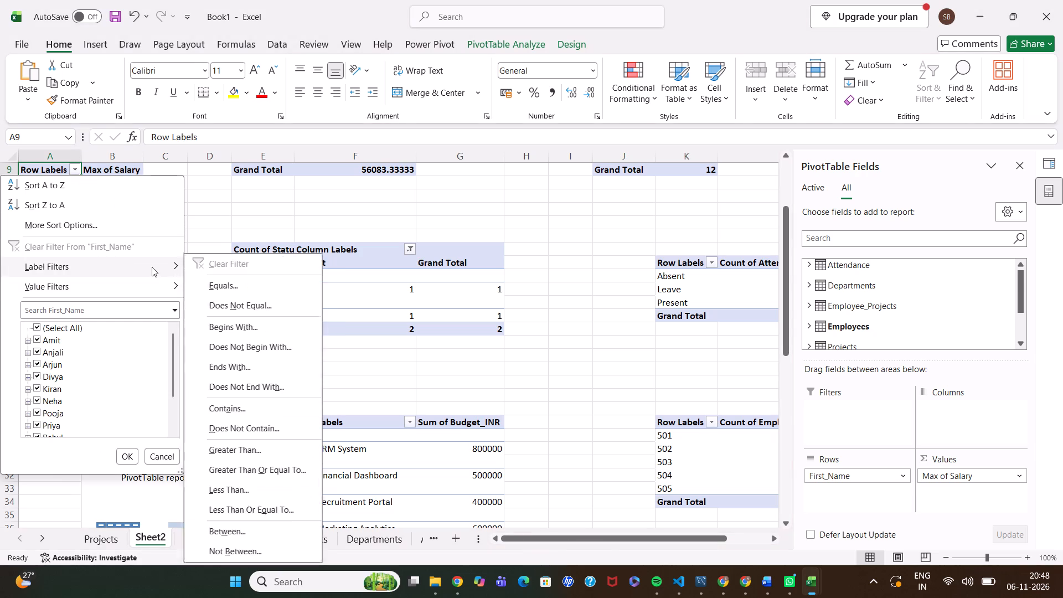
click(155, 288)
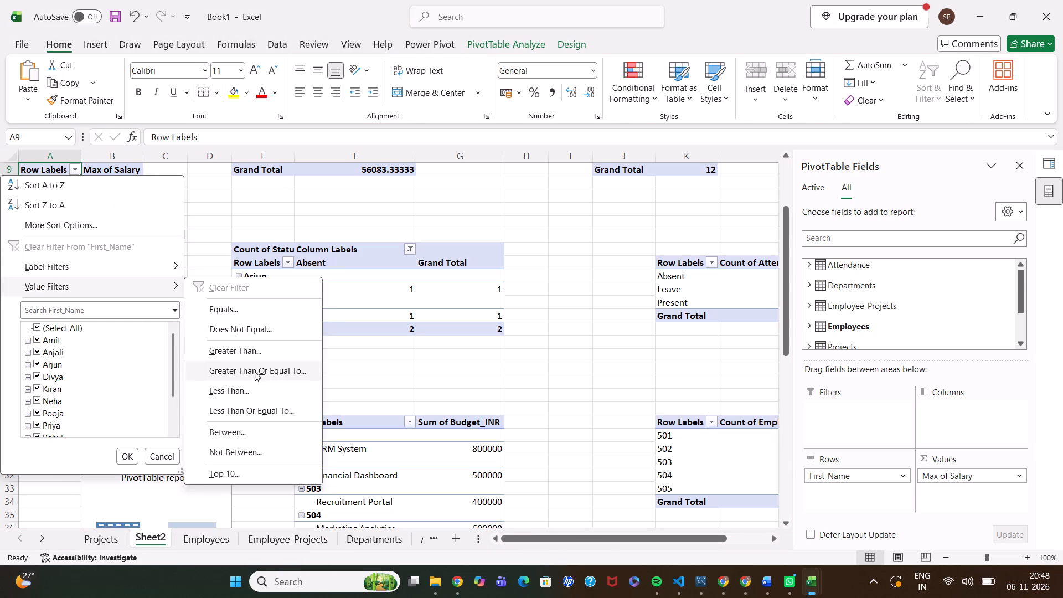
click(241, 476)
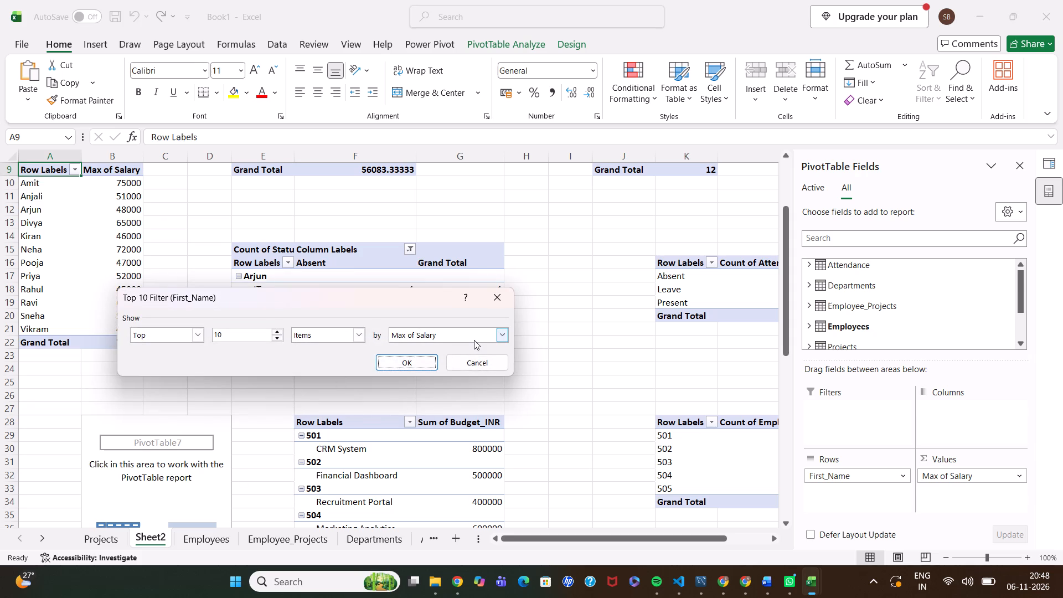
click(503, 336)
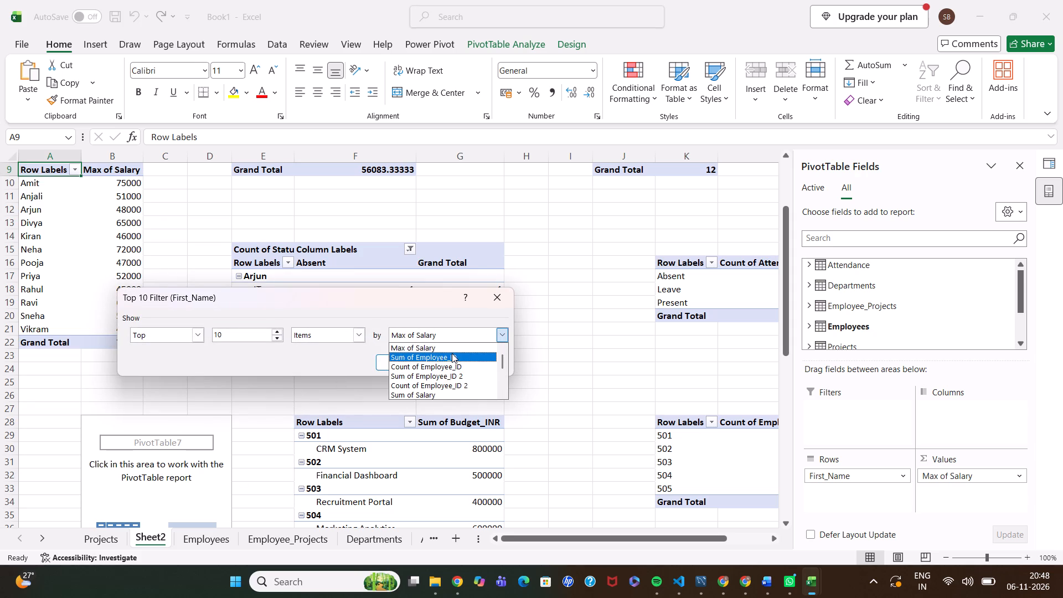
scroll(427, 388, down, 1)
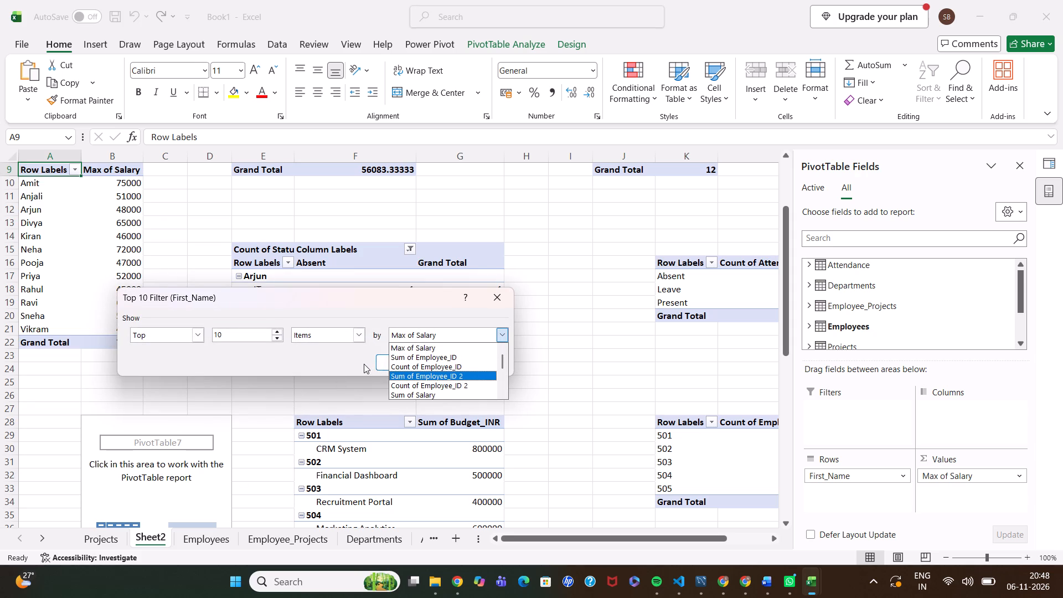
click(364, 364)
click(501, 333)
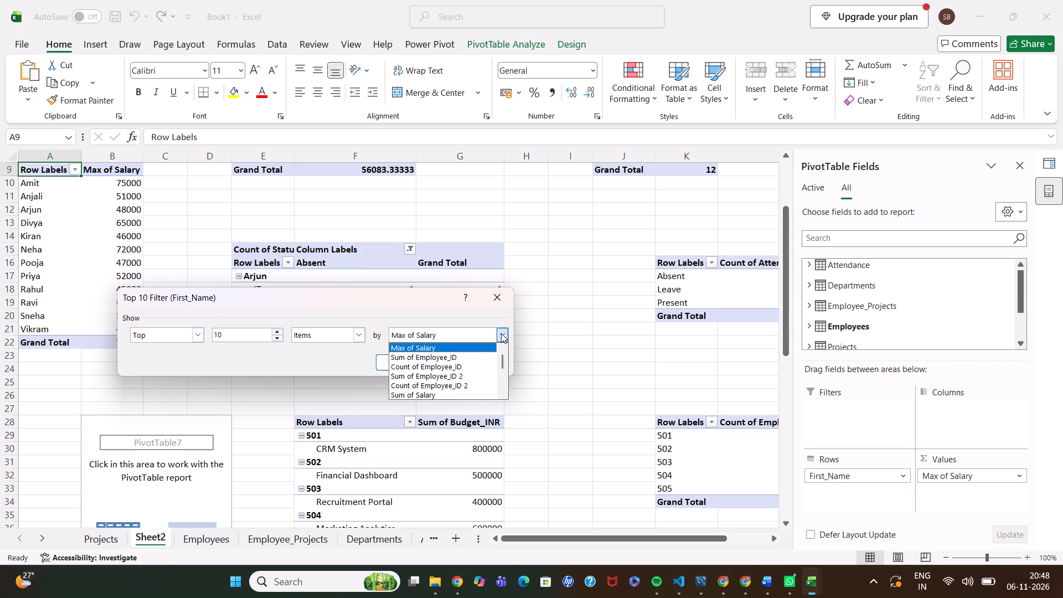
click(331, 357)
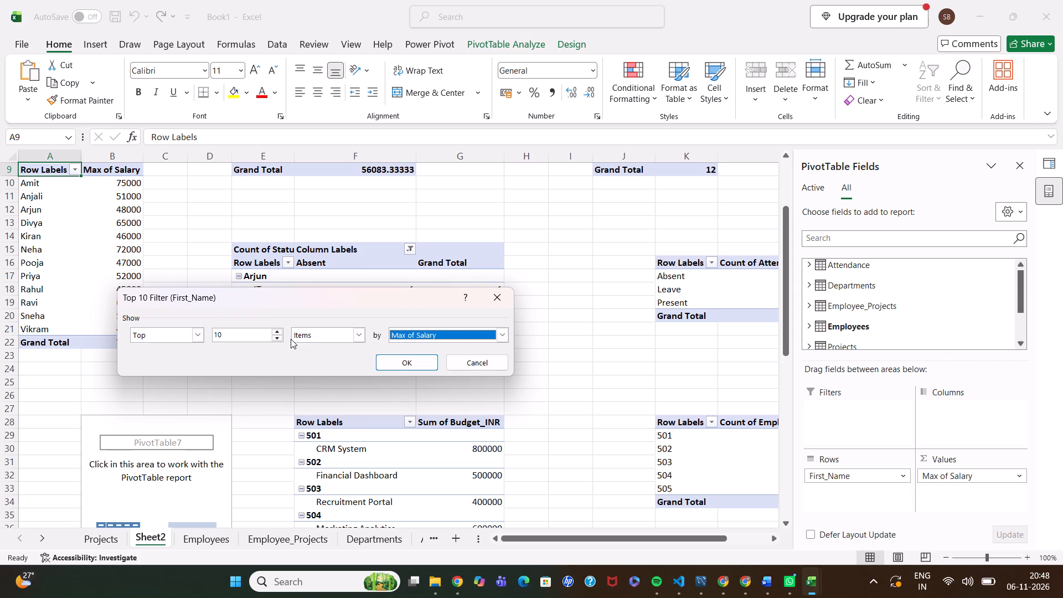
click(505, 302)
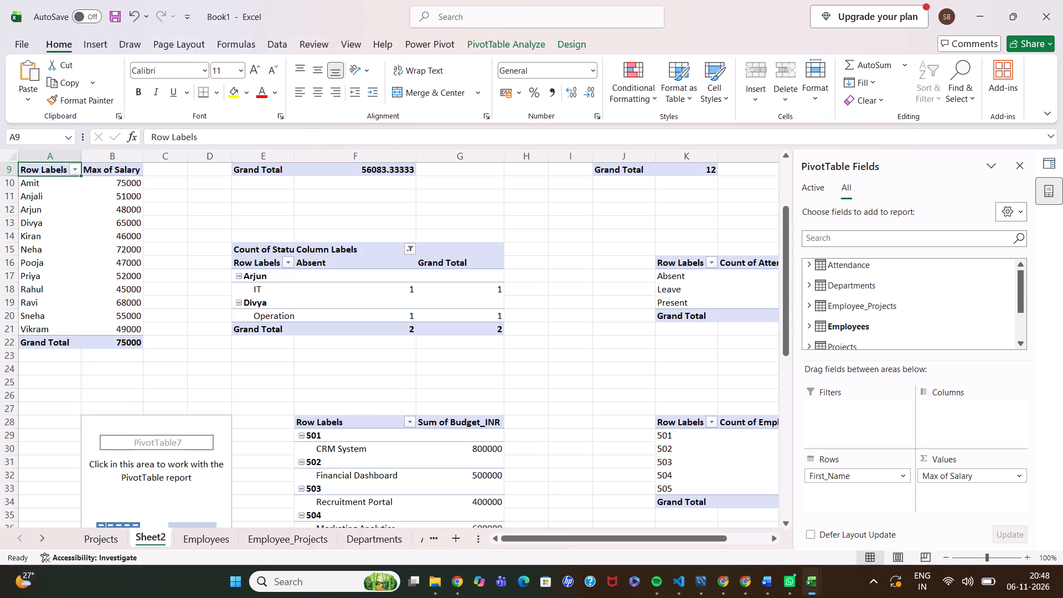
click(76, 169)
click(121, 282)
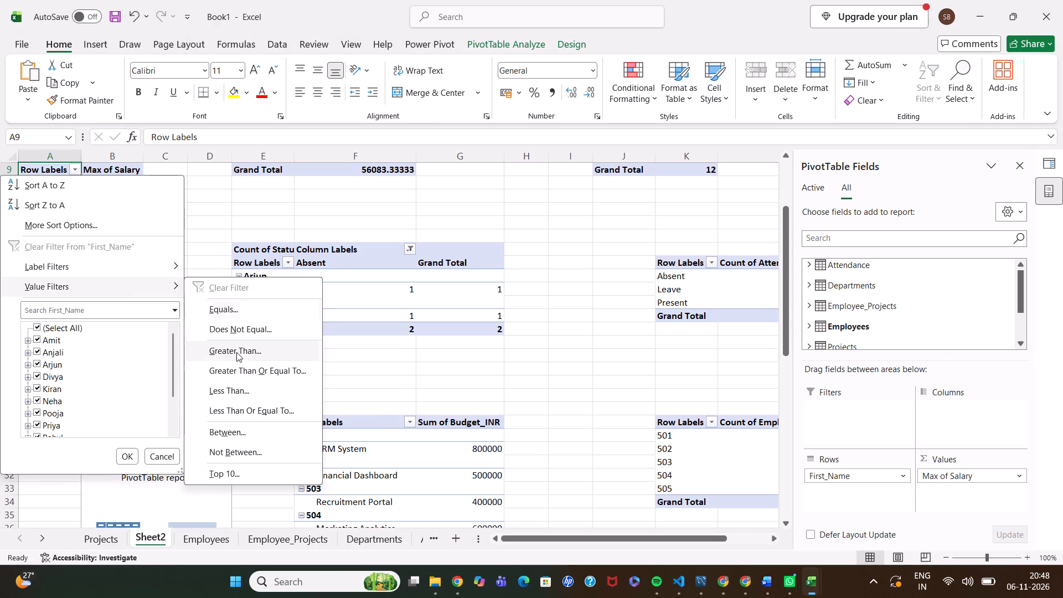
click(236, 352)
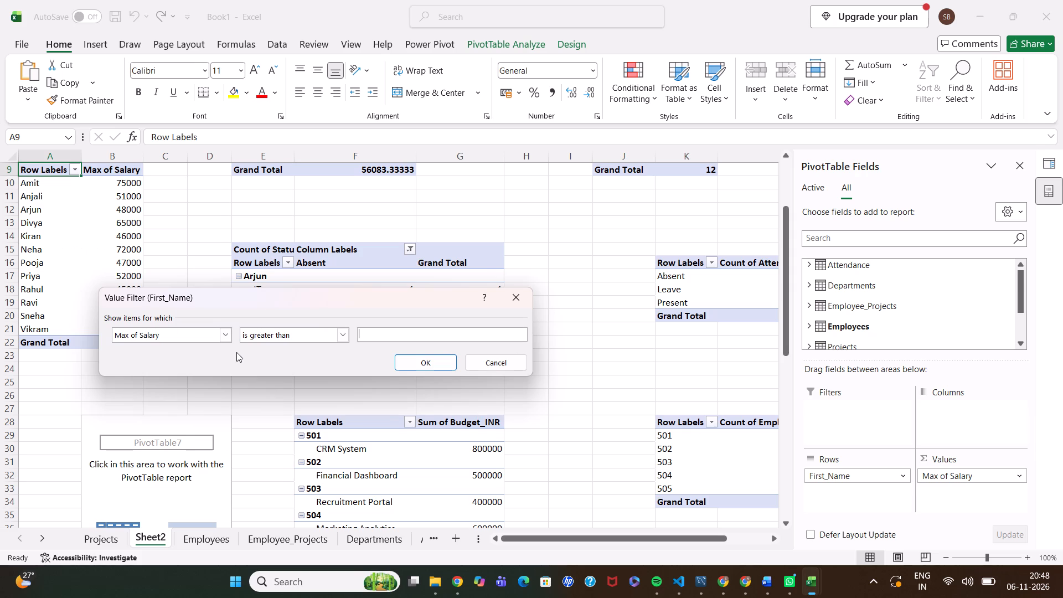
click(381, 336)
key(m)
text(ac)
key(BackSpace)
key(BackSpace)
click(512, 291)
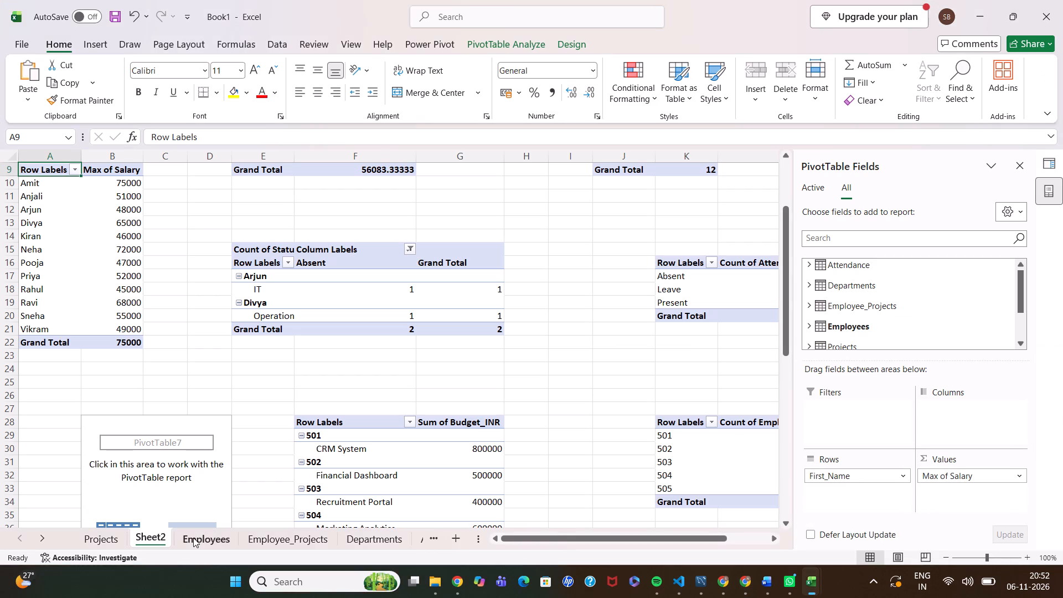
click(105, 534)
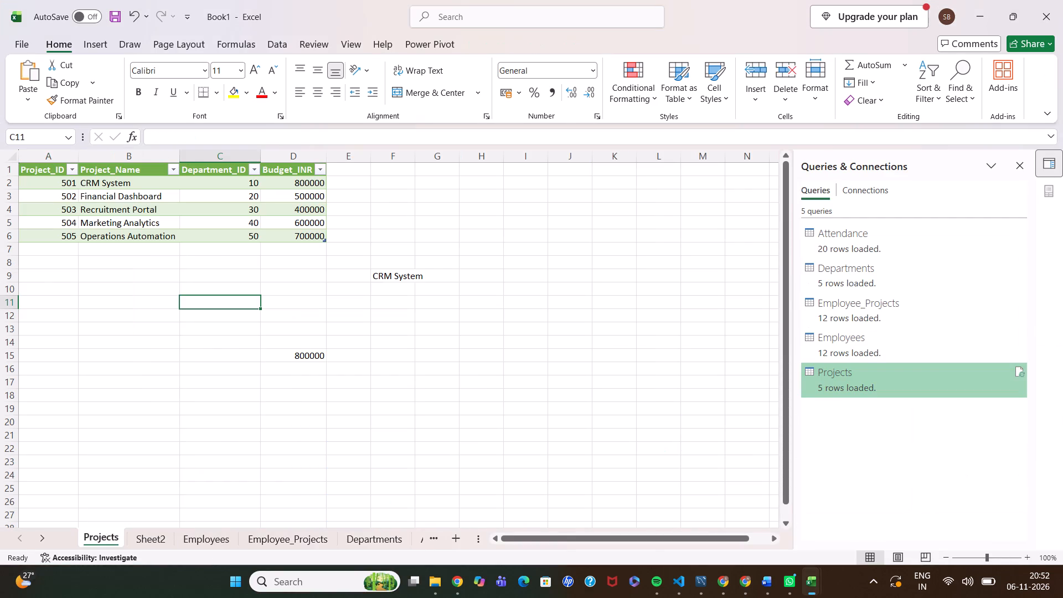
click(487, 272)
key(equal)
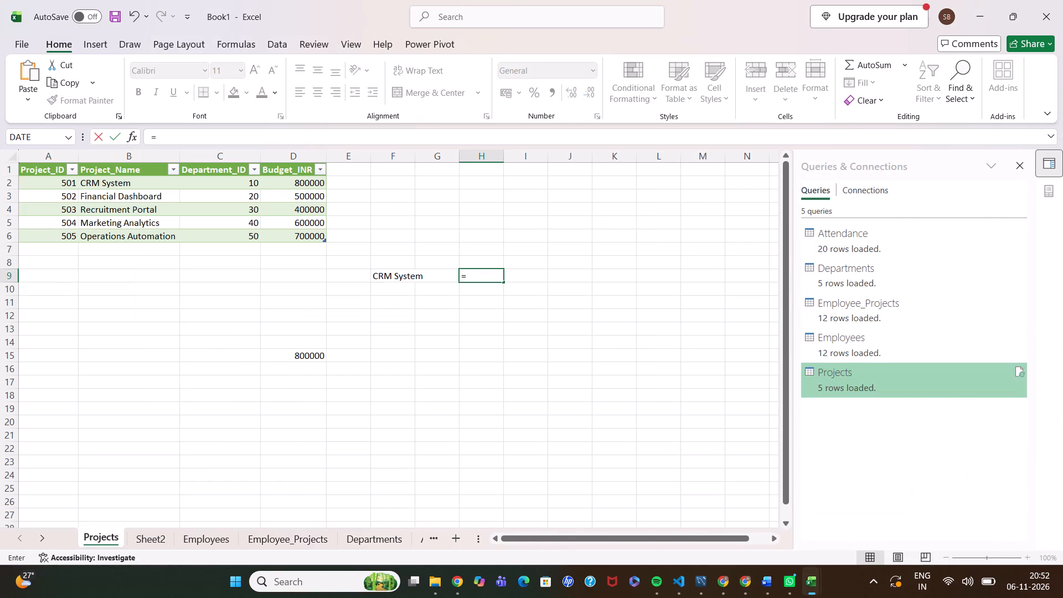
key(f)
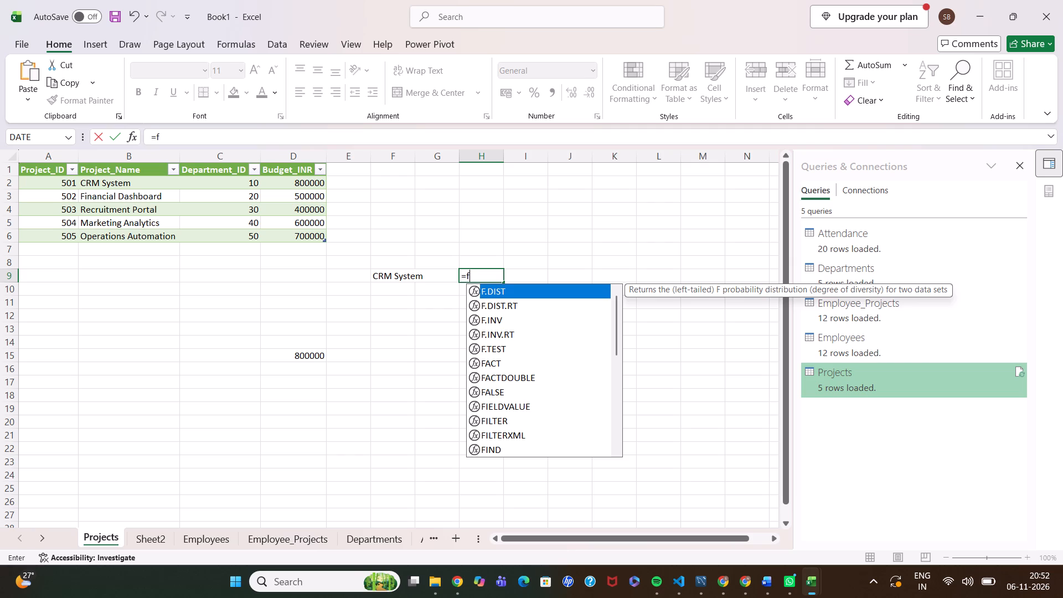
double_click(503, 423)
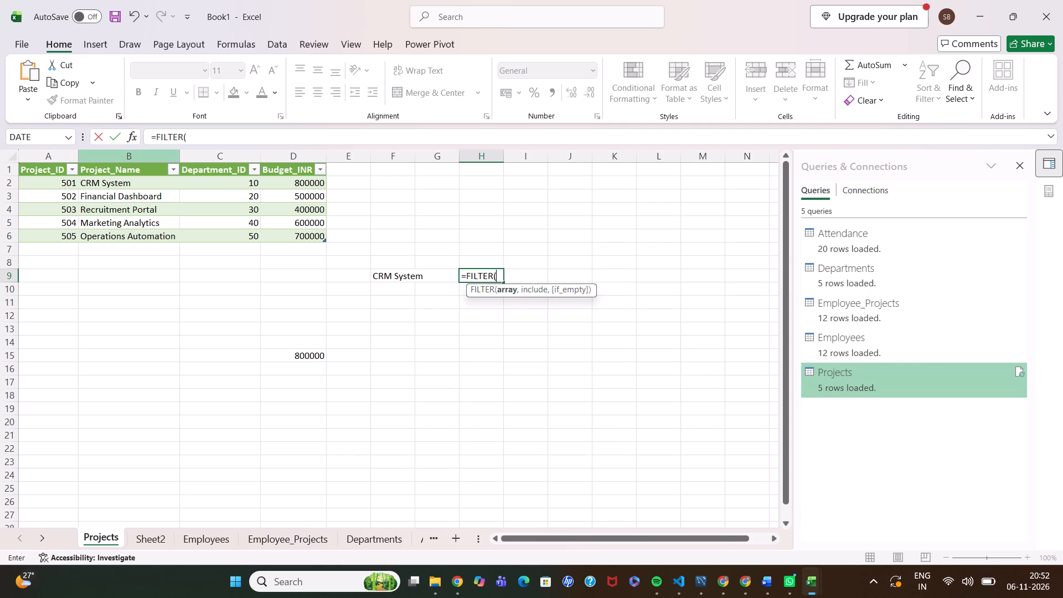
drag(128, 172, 132, 235)
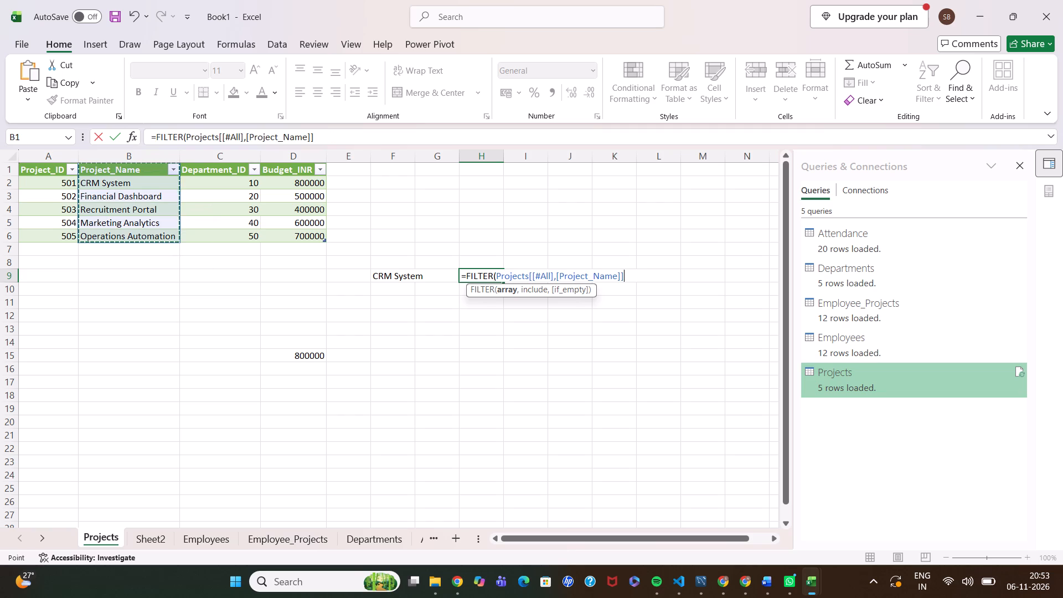
key(comma)
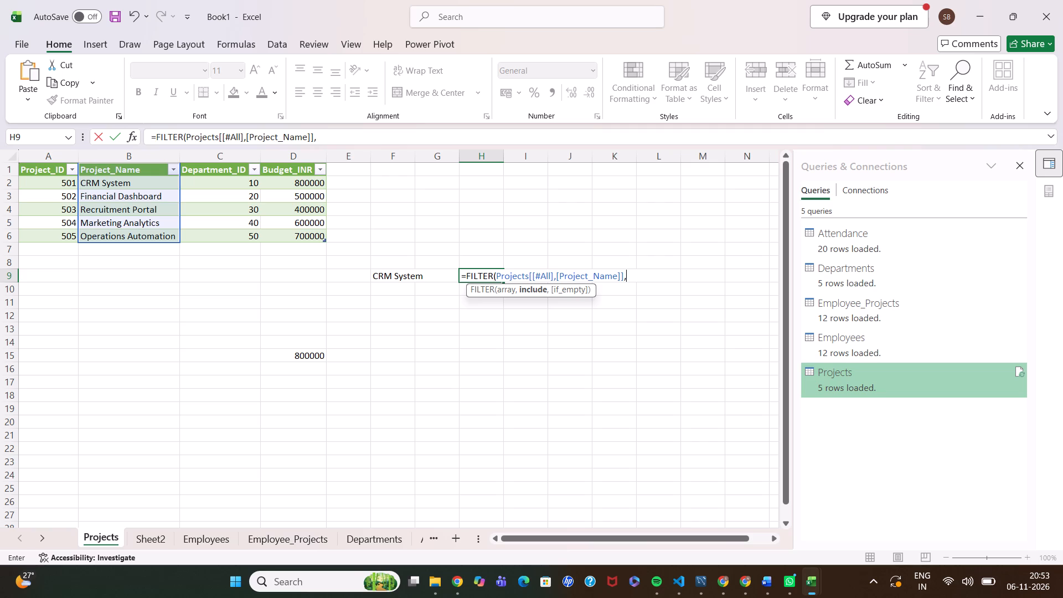
drag(291, 171, 302, 232)
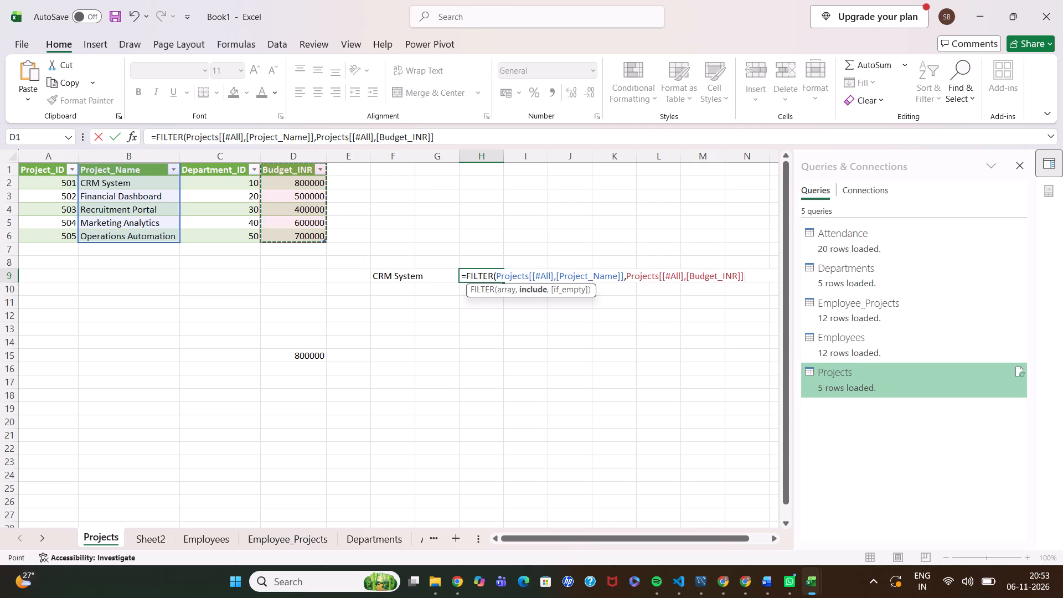
key(equal)
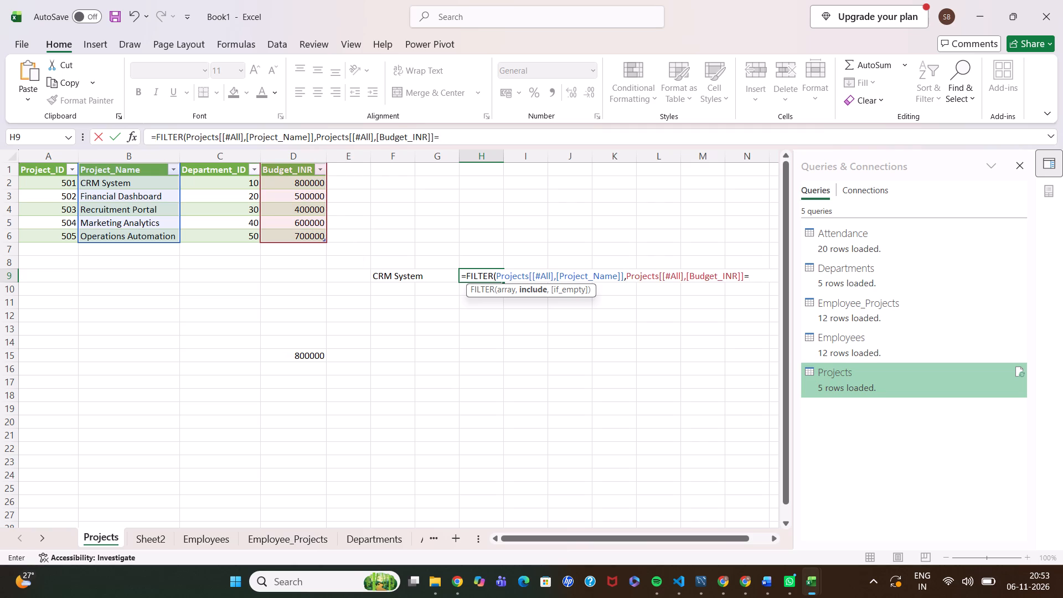
text(max)
key(shift+parenleft)
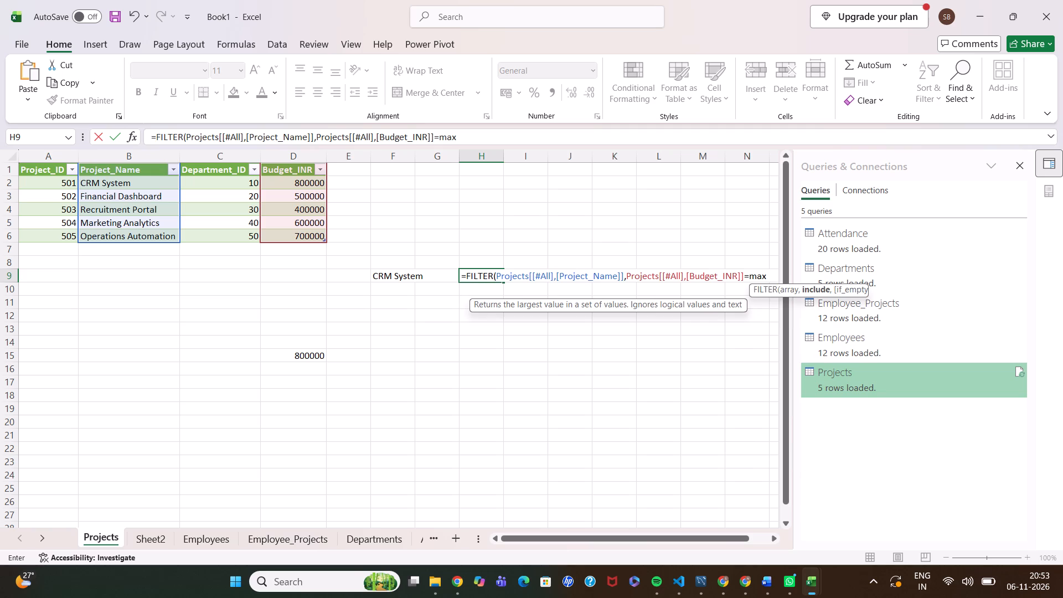
drag(287, 169, 296, 235)
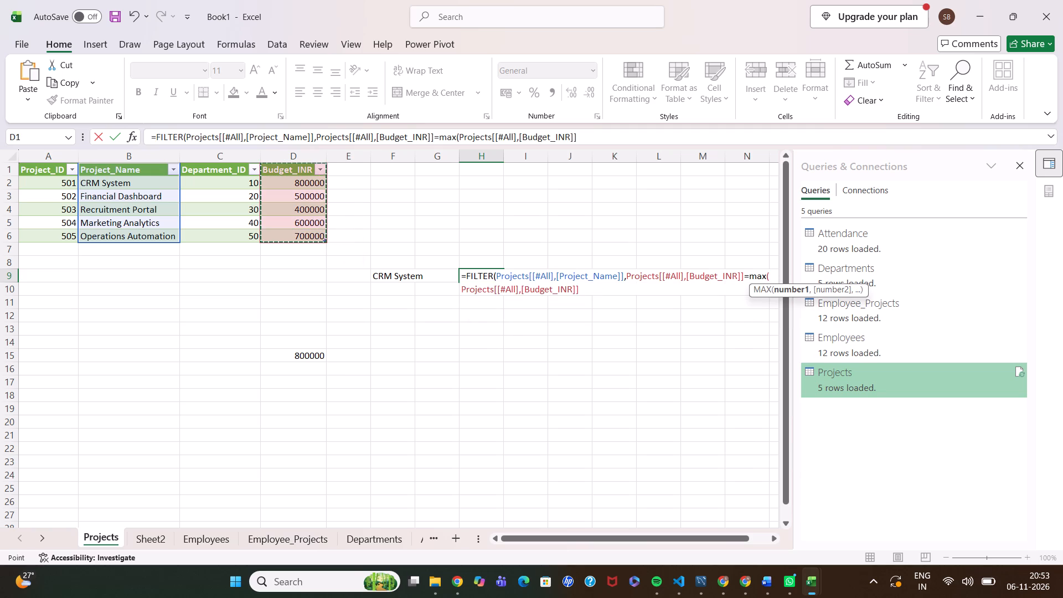
key(shift+parenright)
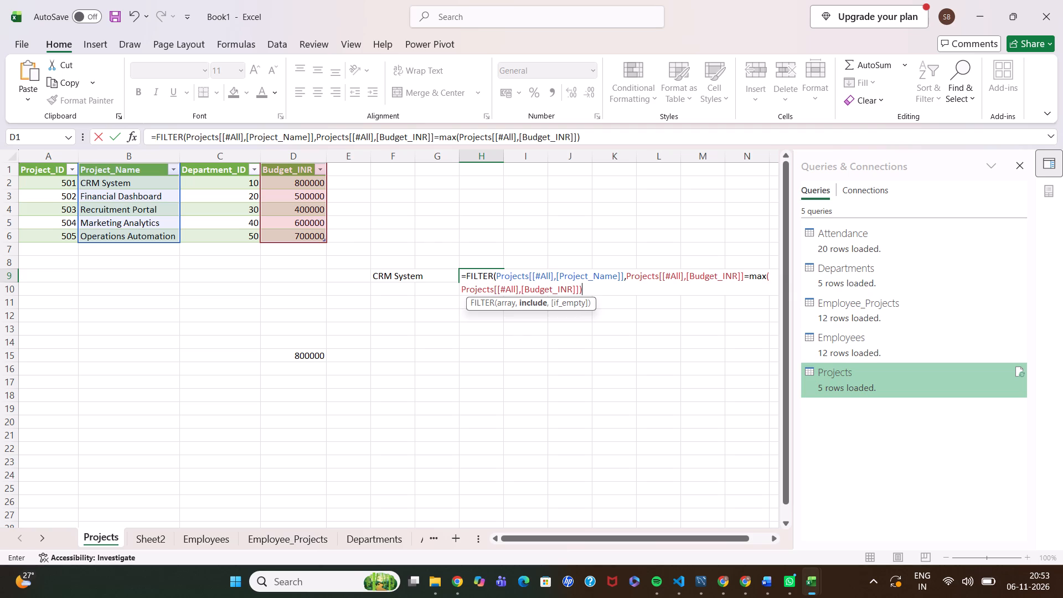
key(BackSpace)
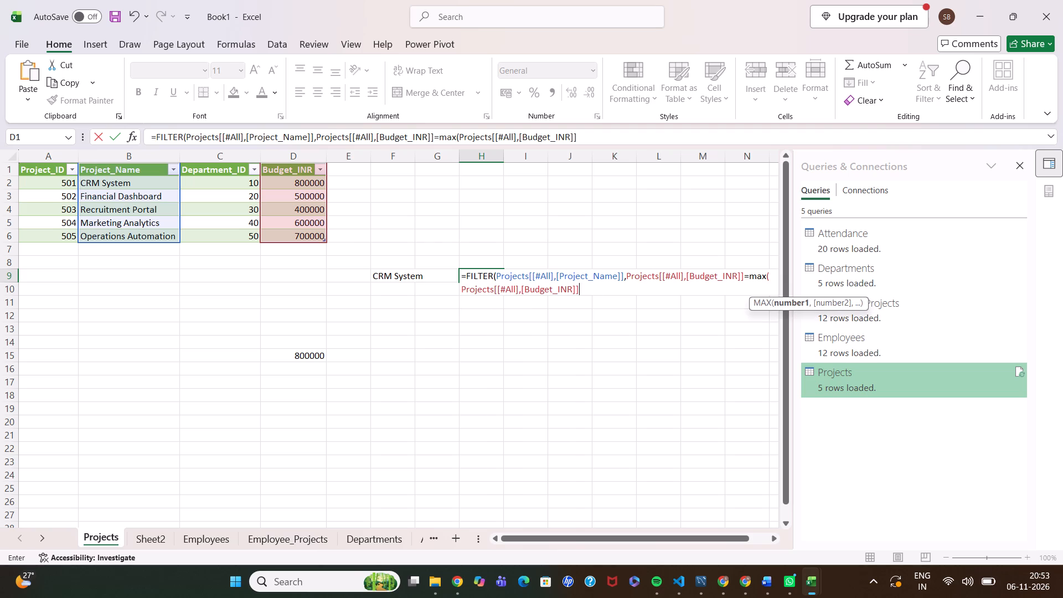
key(comma)
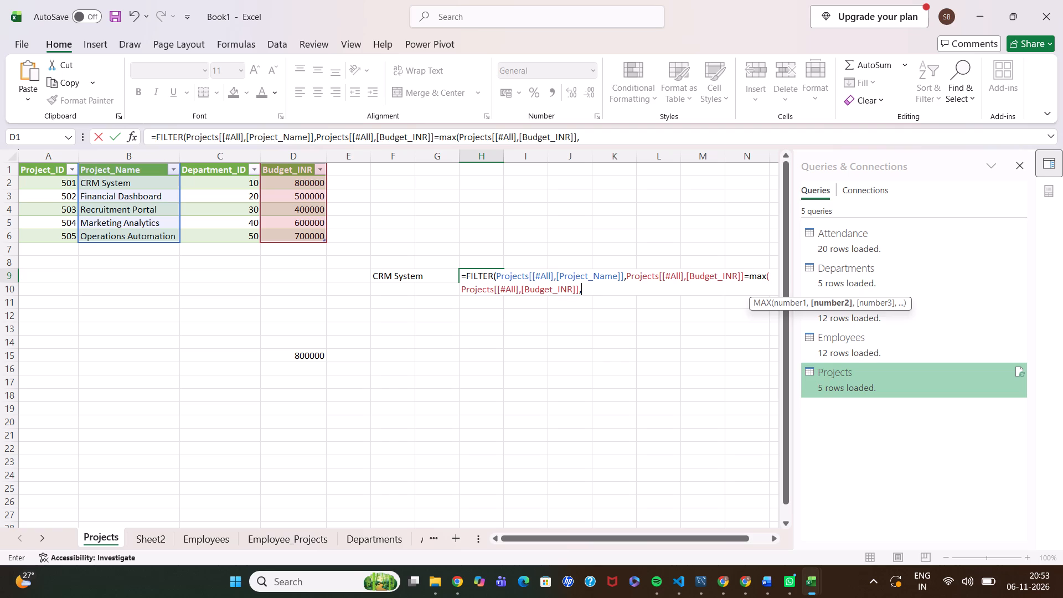
key(BackSpace)
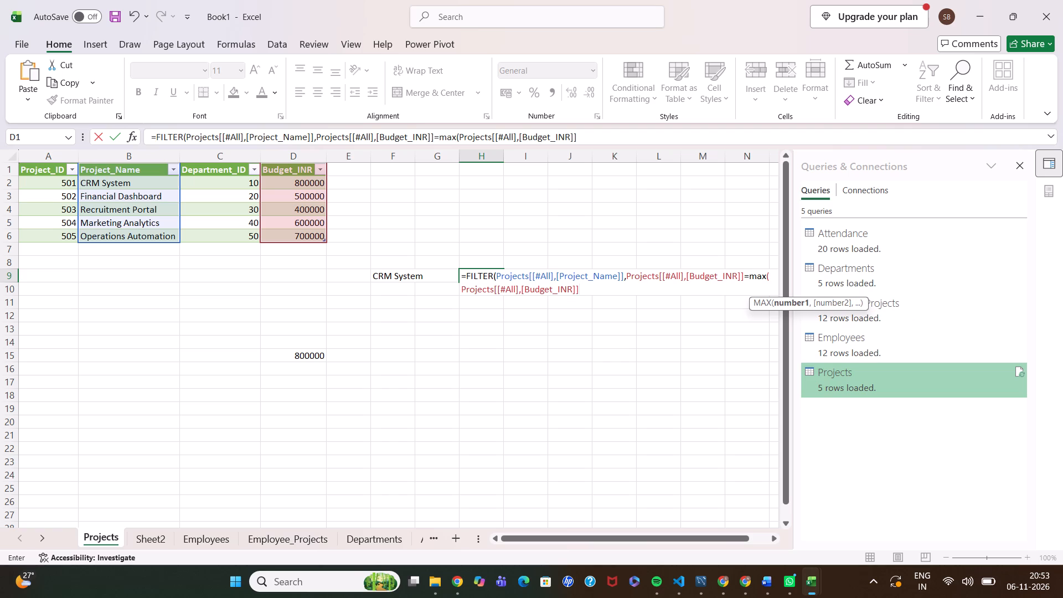
key(shift+parenright)
key(shift+parenright)
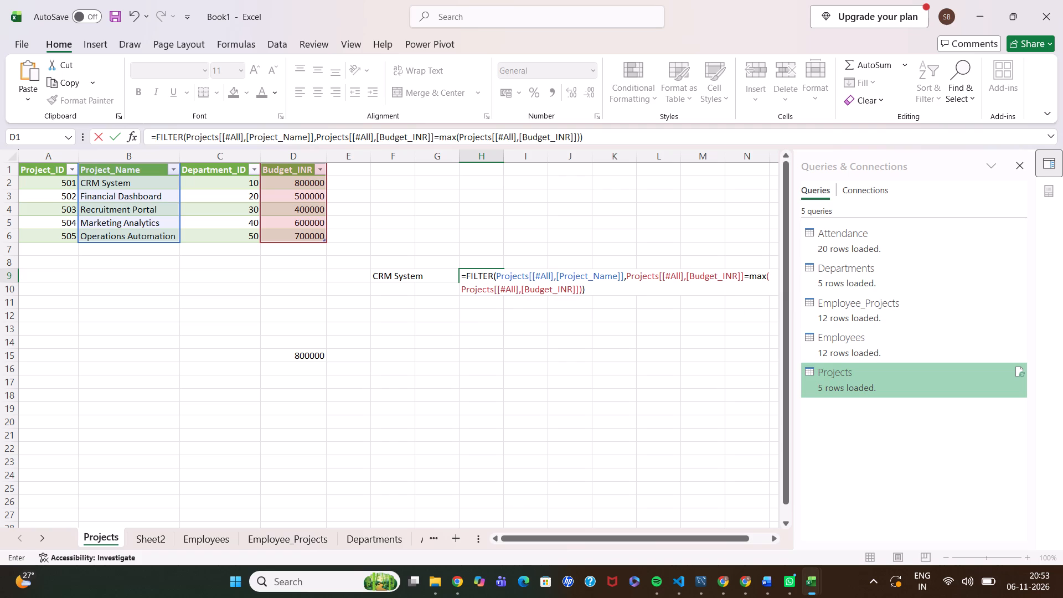
key(Return)
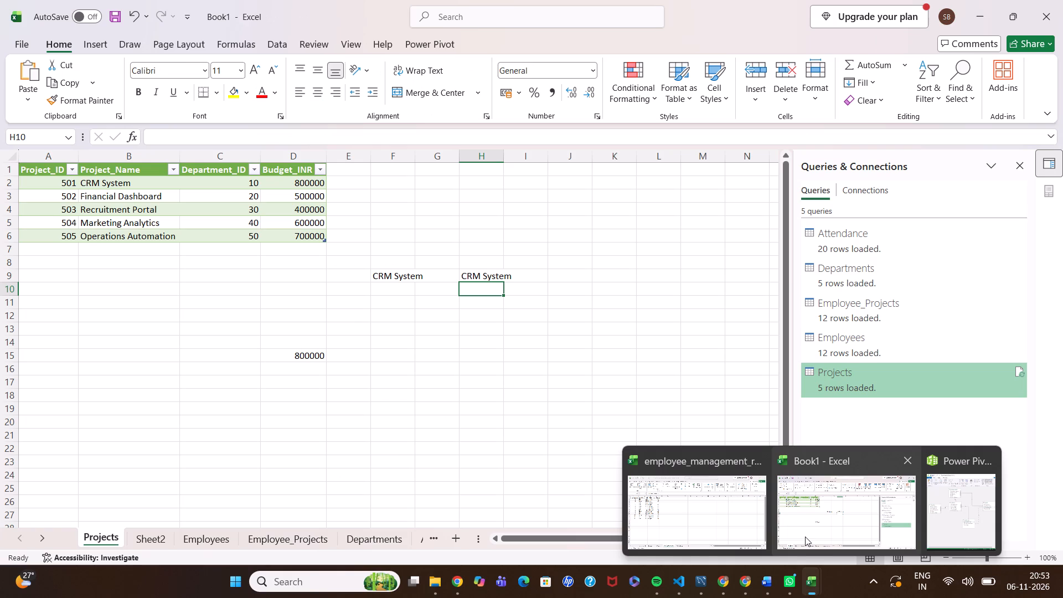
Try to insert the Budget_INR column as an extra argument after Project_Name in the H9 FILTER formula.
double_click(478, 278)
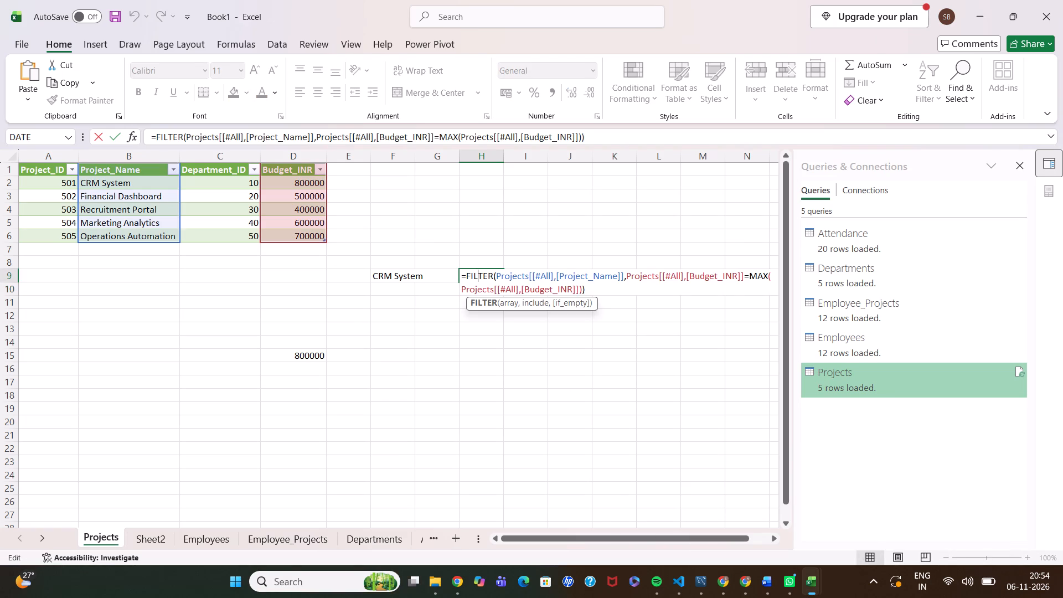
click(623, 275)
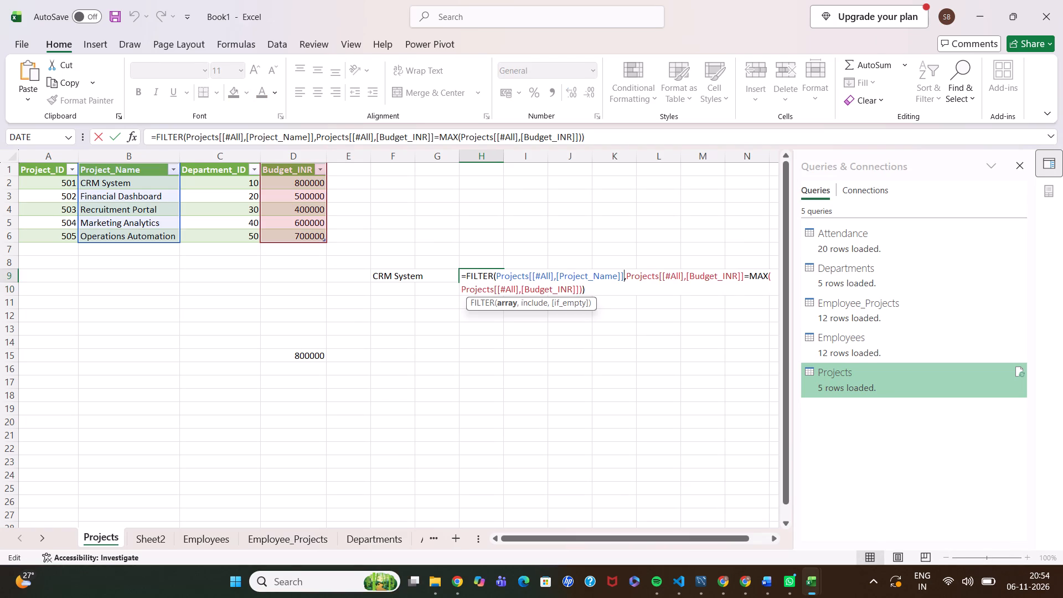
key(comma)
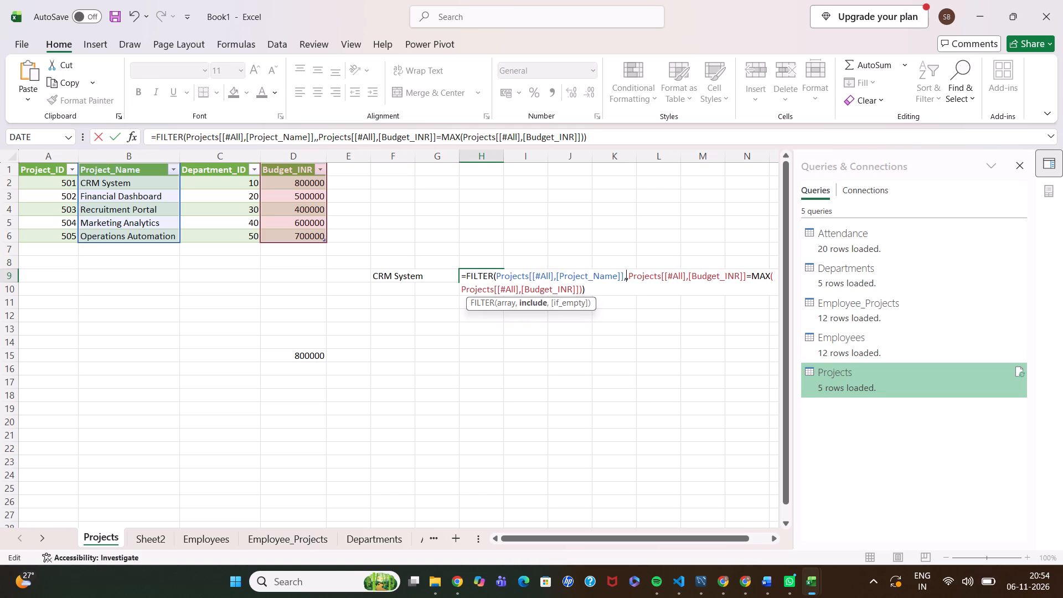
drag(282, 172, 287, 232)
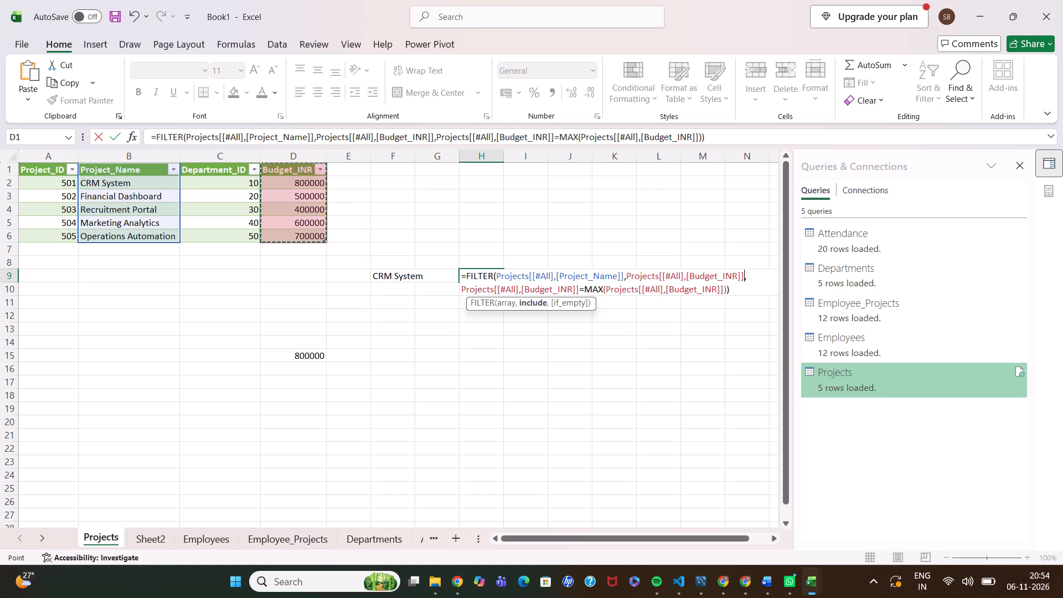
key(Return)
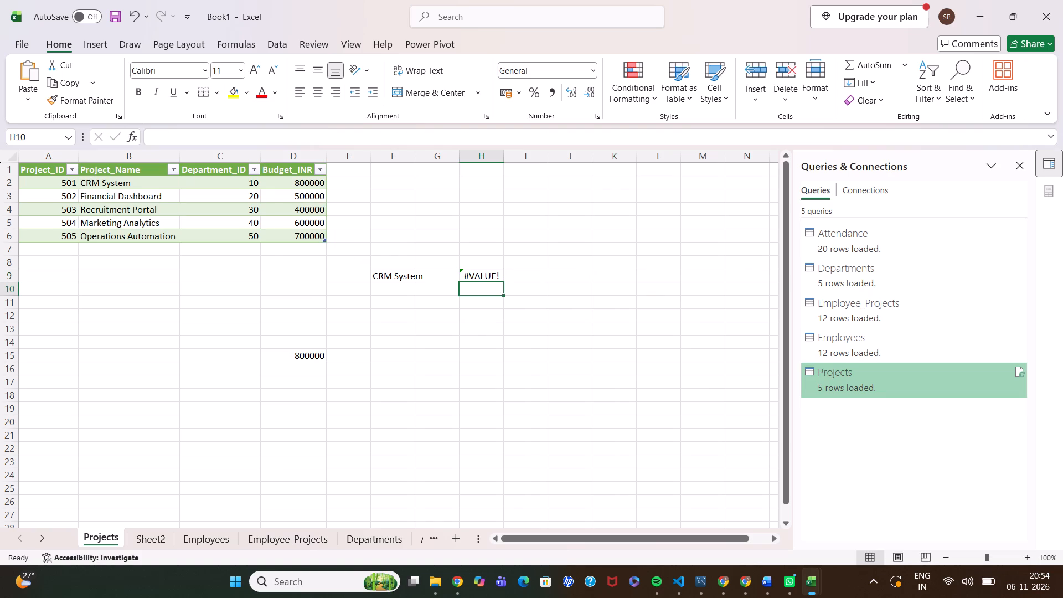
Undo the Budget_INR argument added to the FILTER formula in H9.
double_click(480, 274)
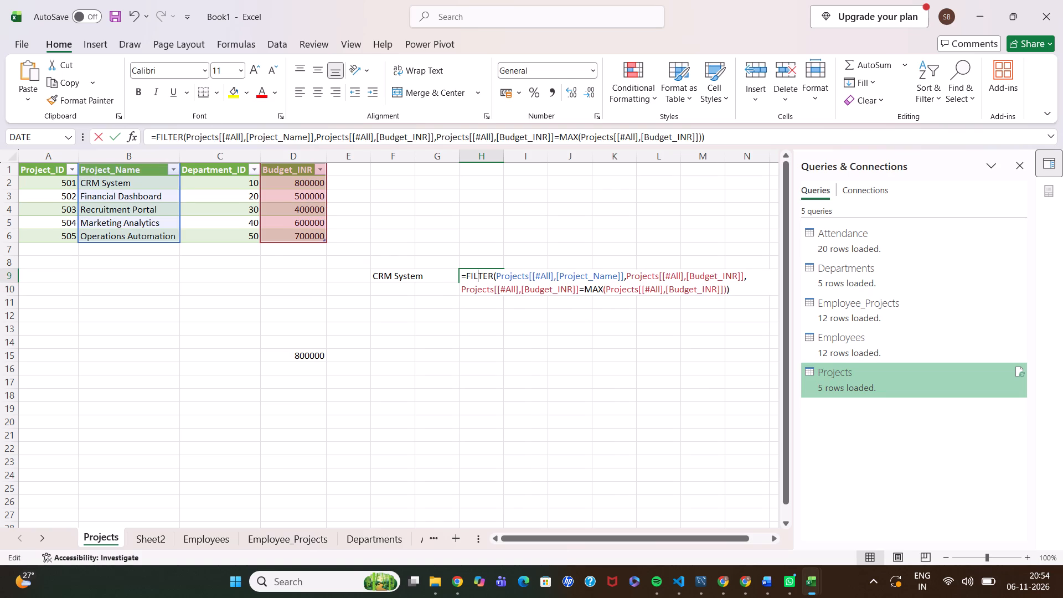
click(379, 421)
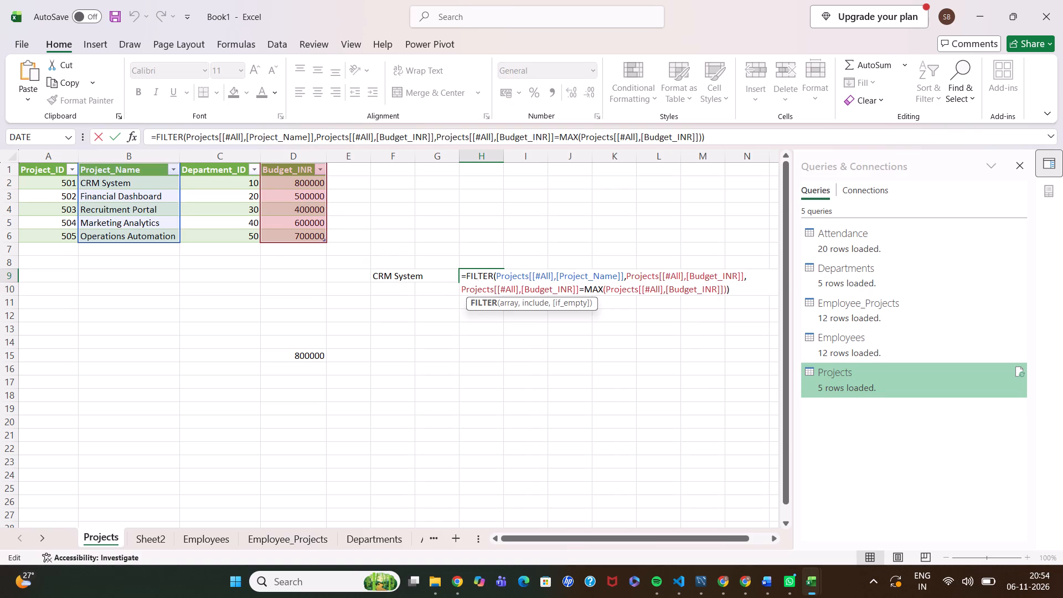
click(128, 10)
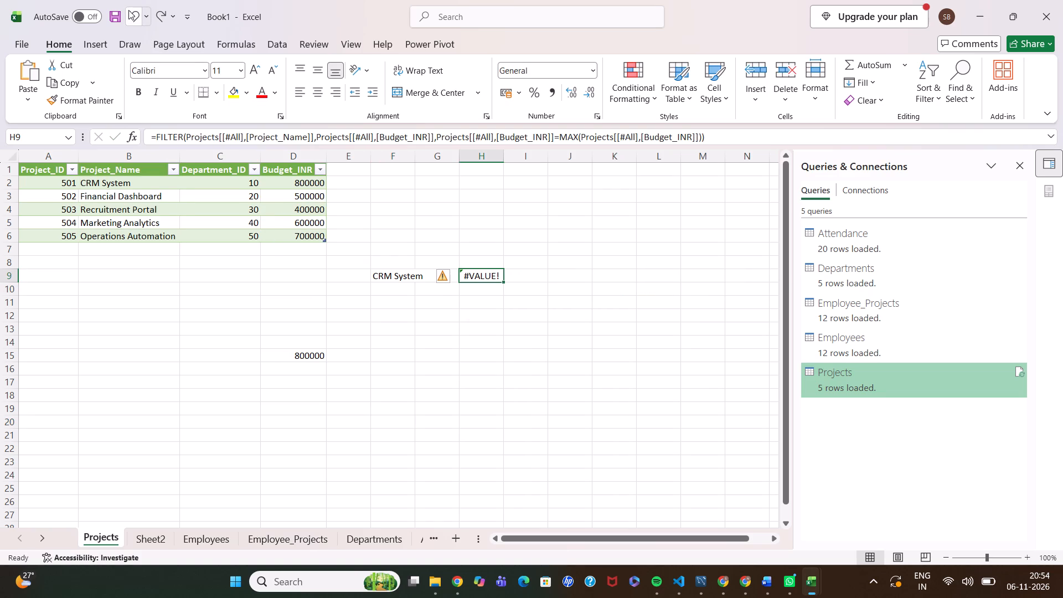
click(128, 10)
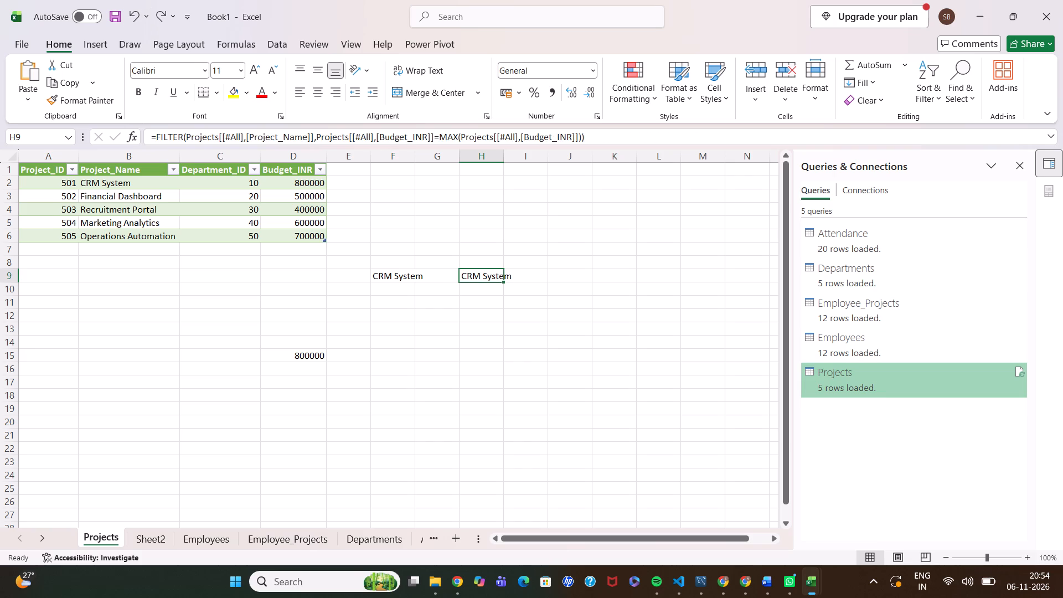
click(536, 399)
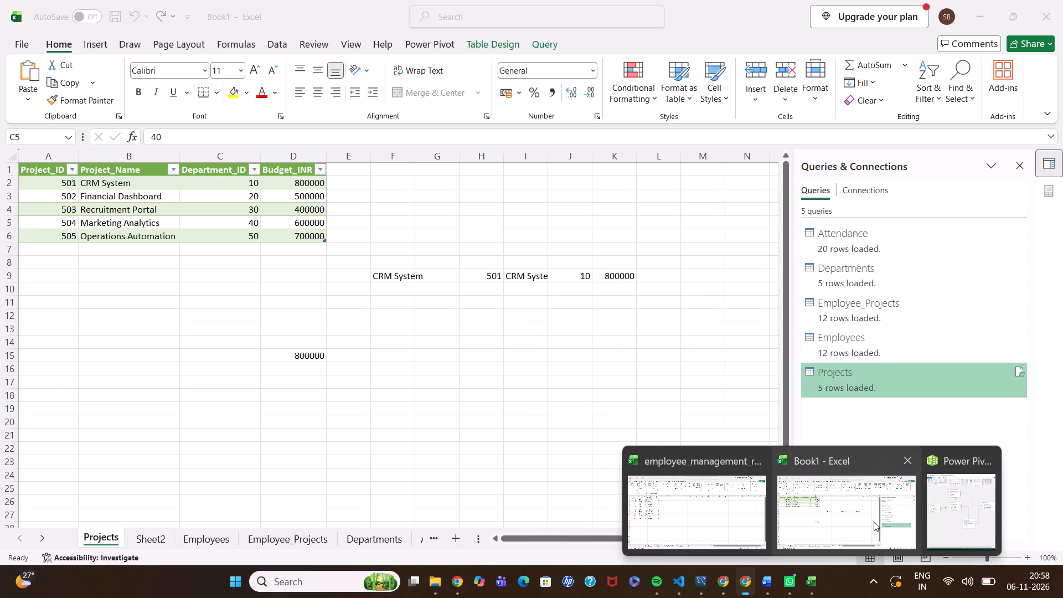
Switch to Excel and add Department_Name from the Departments table to the rows of the empty PivotTable on Sheet2.
click(874, 522)
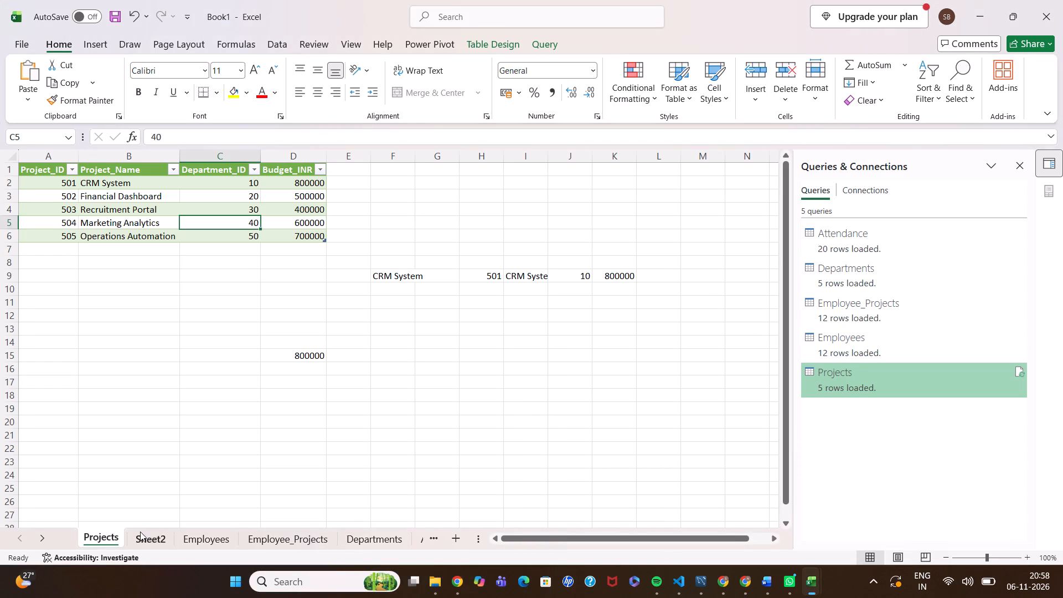
click(140, 532)
scroll(219, 462, down, 1)
click(171, 383)
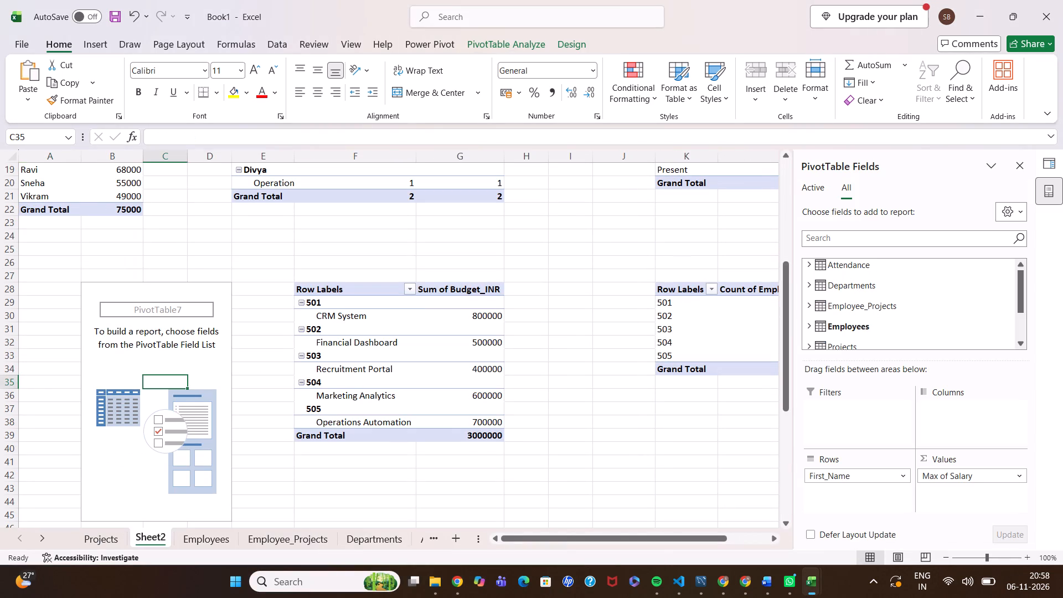
click(808, 286)
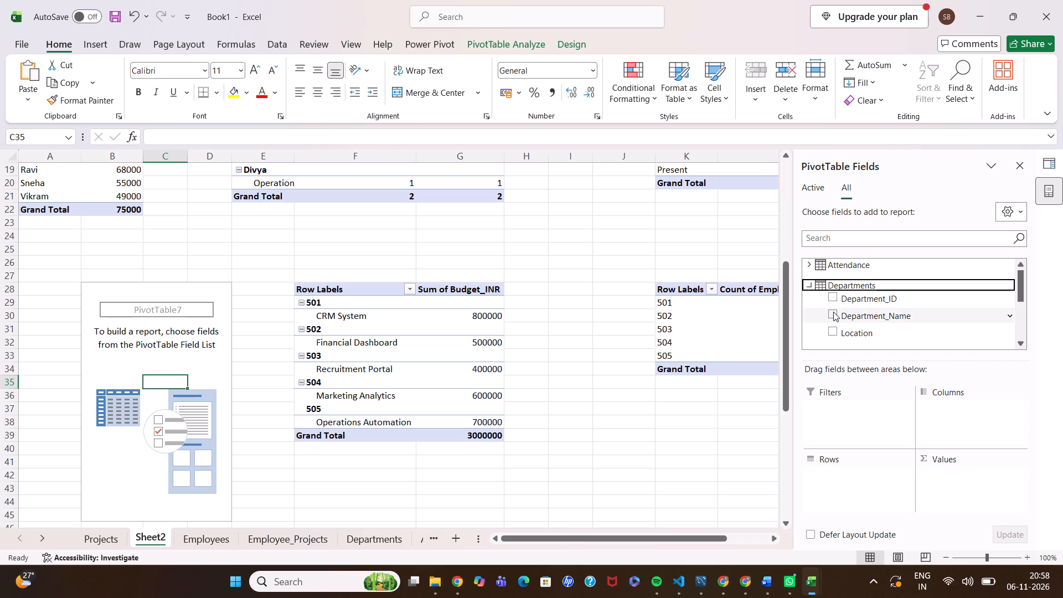
drag(833, 312, 837, 481)
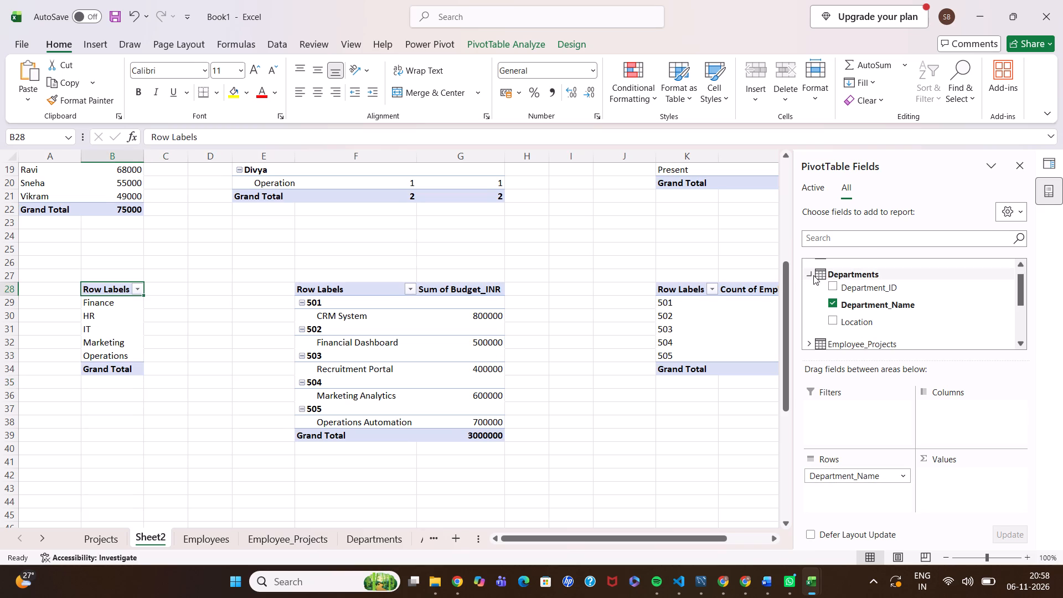
Add First_Name and Last_Name from the Employees table to the PivotTable's rows, below Department_Name.
click(808, 341)
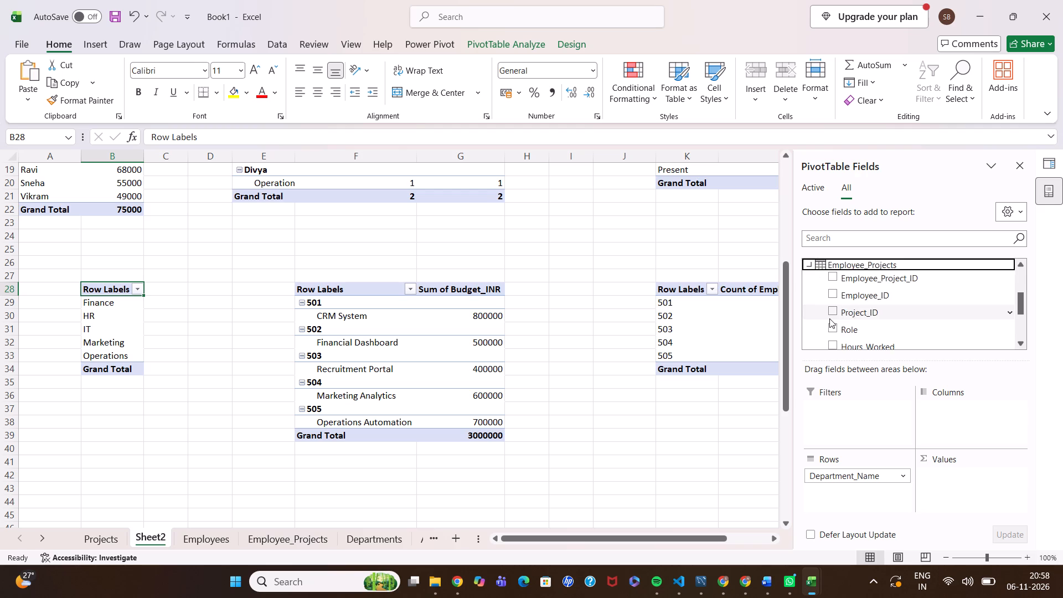
scroll(829, 318, down, 1)
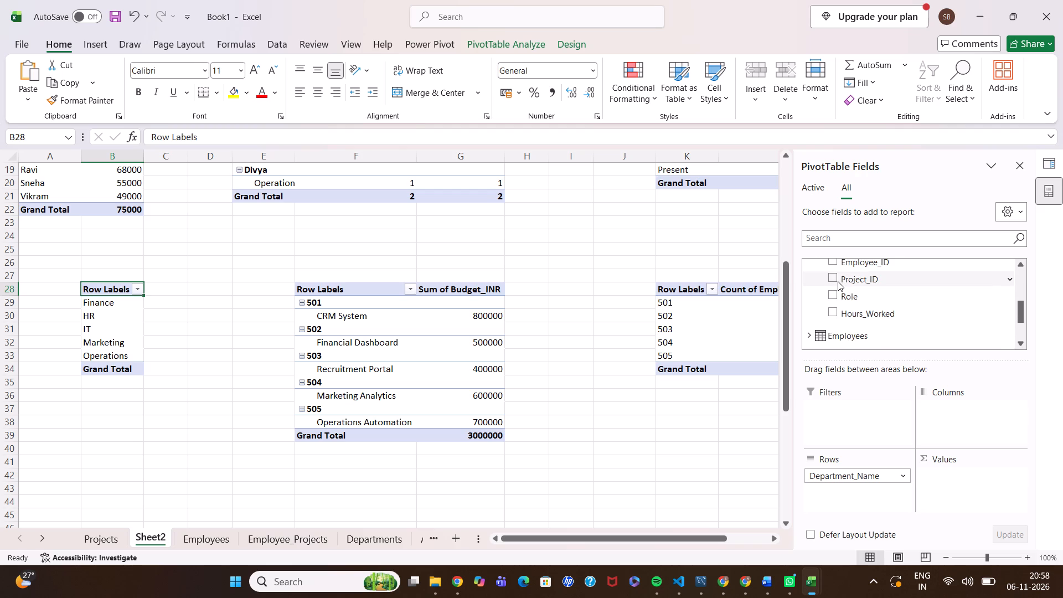
scroll(838, 281, up, 1)
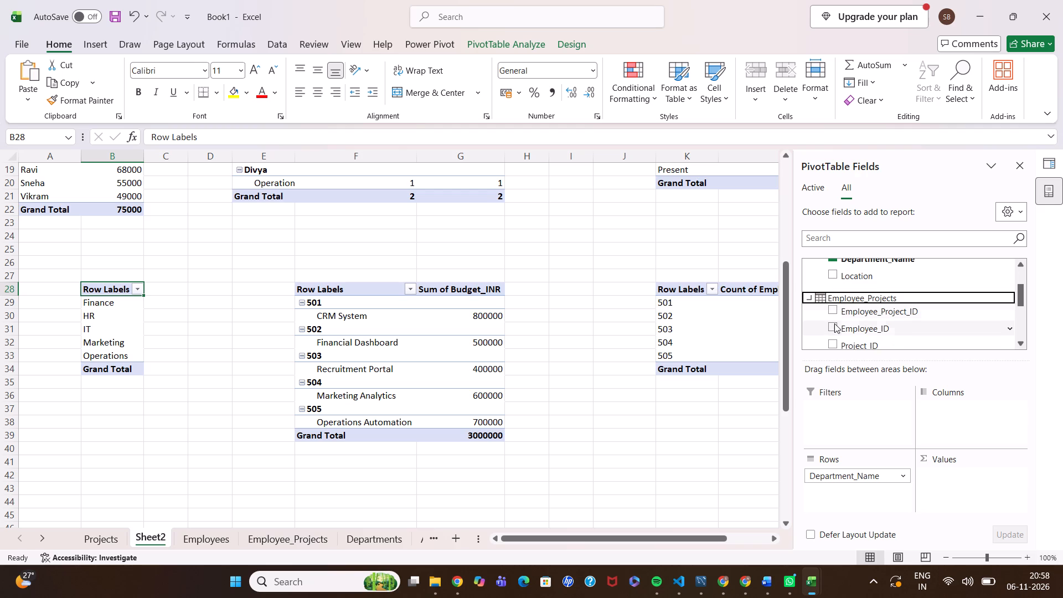
scroll(838, 326, down, 1)
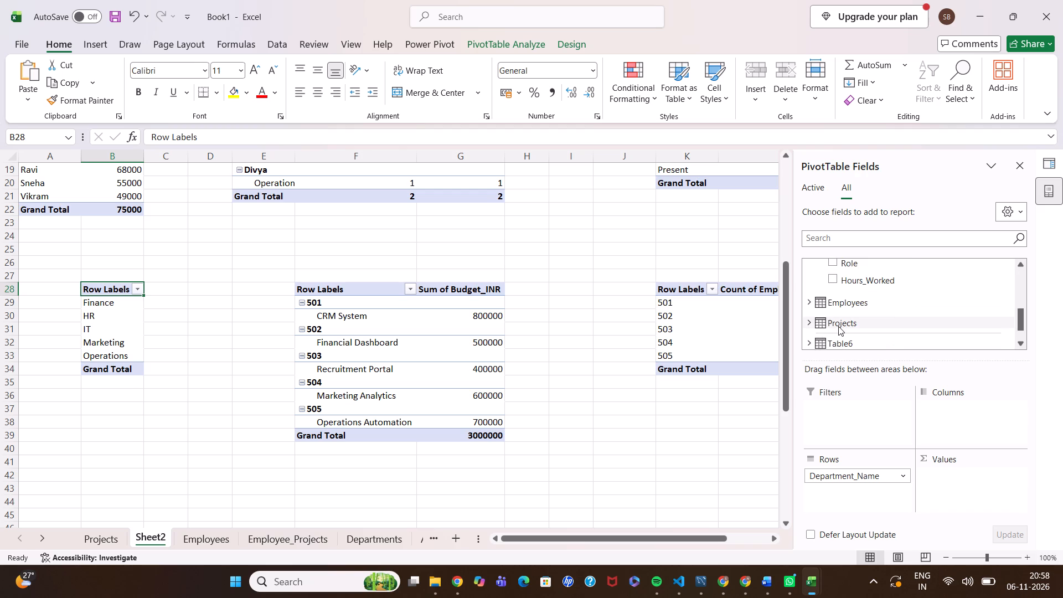
scroll(838, 326, up, 1)
scroll(838, 326, down, 1)
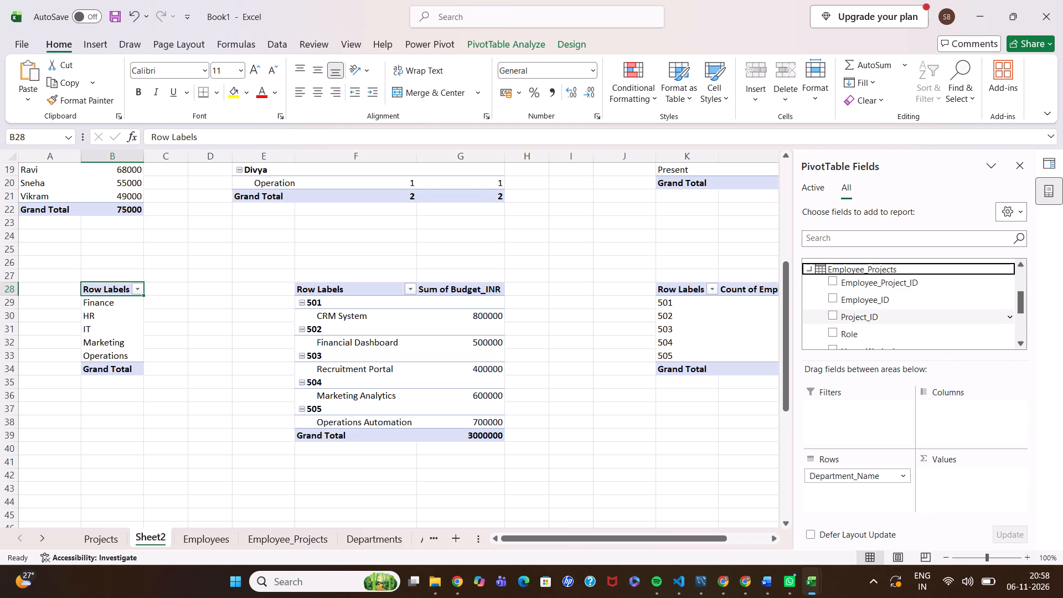
scroll(827, 319, down, 1)
click(811, 274)
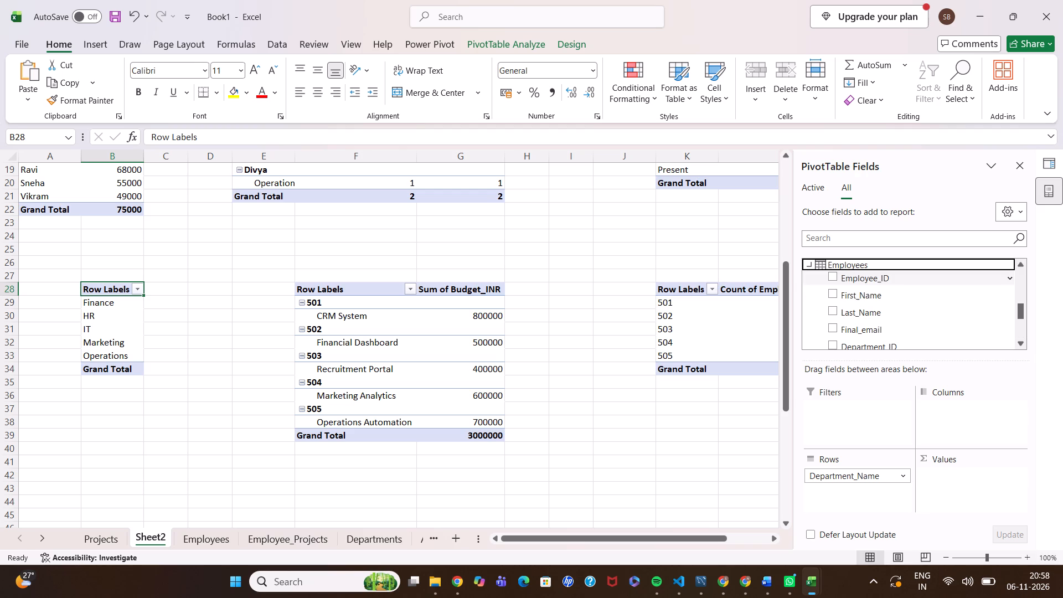
drag(833, 294, 835, 478)
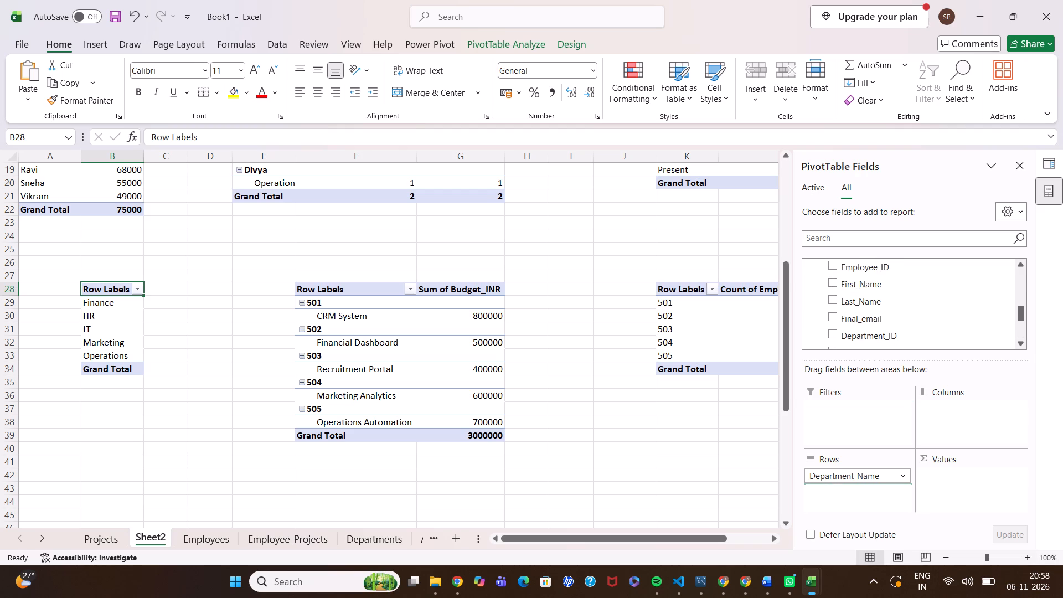
drag(835, 478, 834, 486)
drag(834, 303, 842, 444)
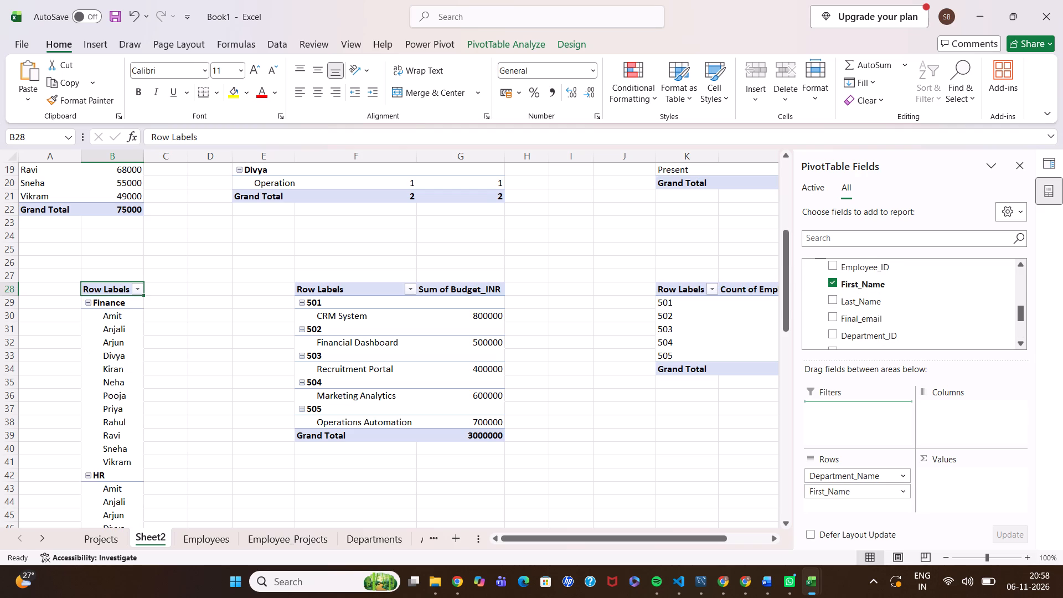
drag(842, 444, 849, 495)
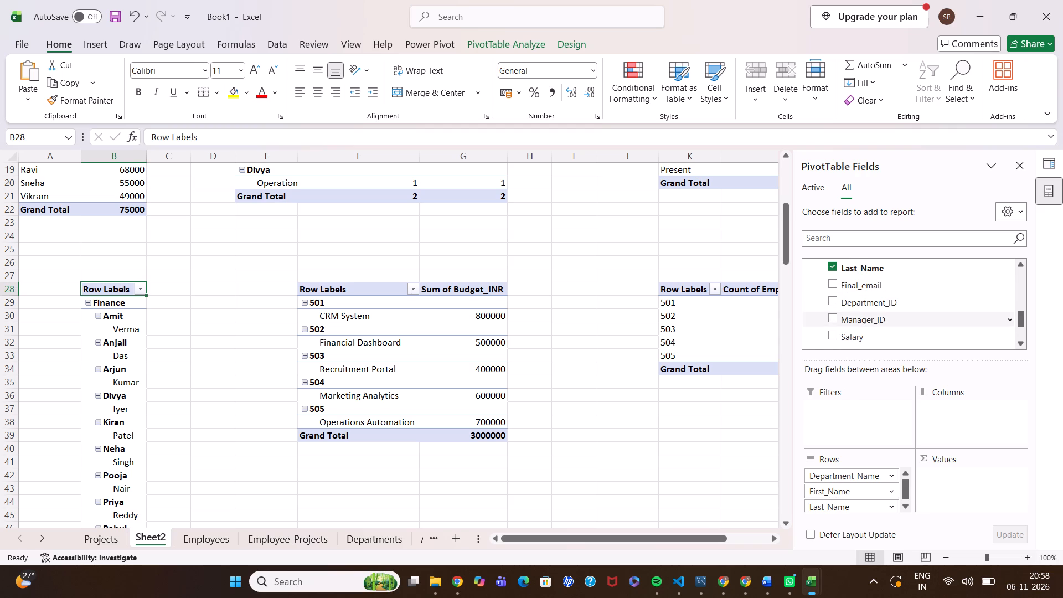
Add Project_Name from the Projects table to the PivotTable's rows, between First_Name and Last_Name.
scroll(822, 322, down, 1)
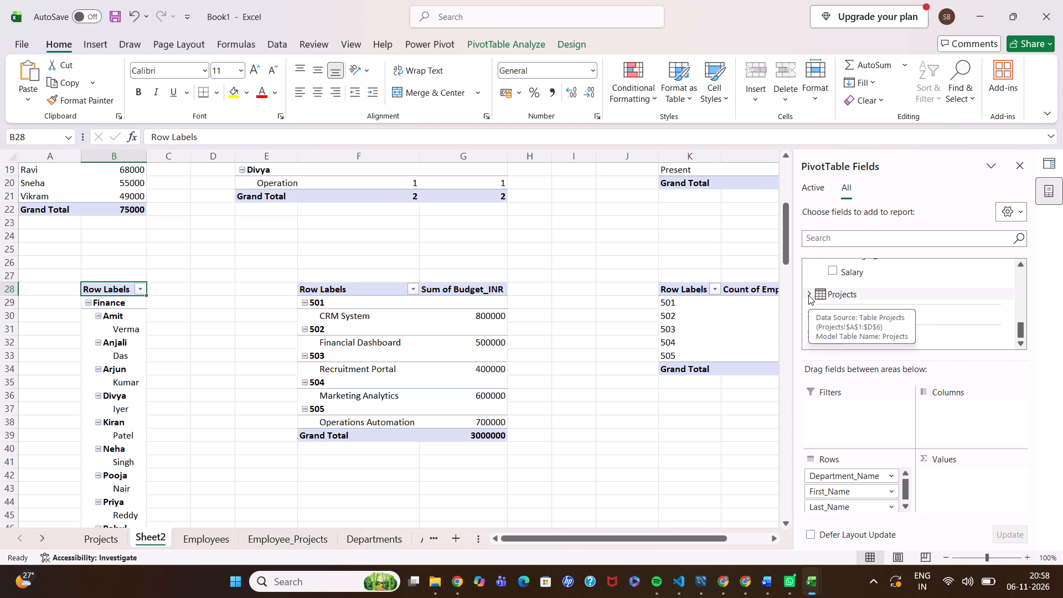
click(813, 293)
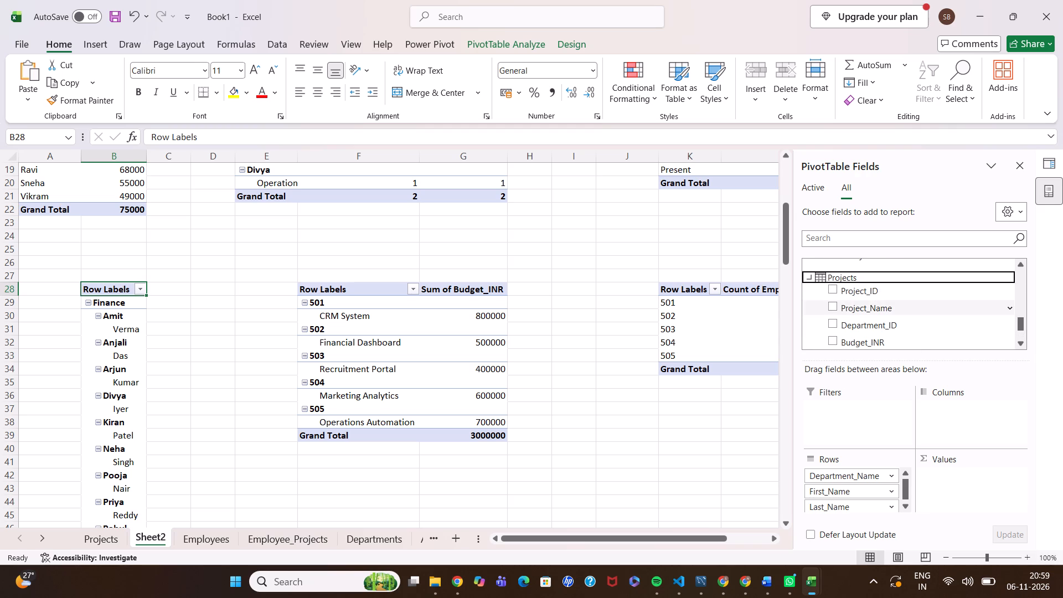
drag(834, 308, 858, 503)
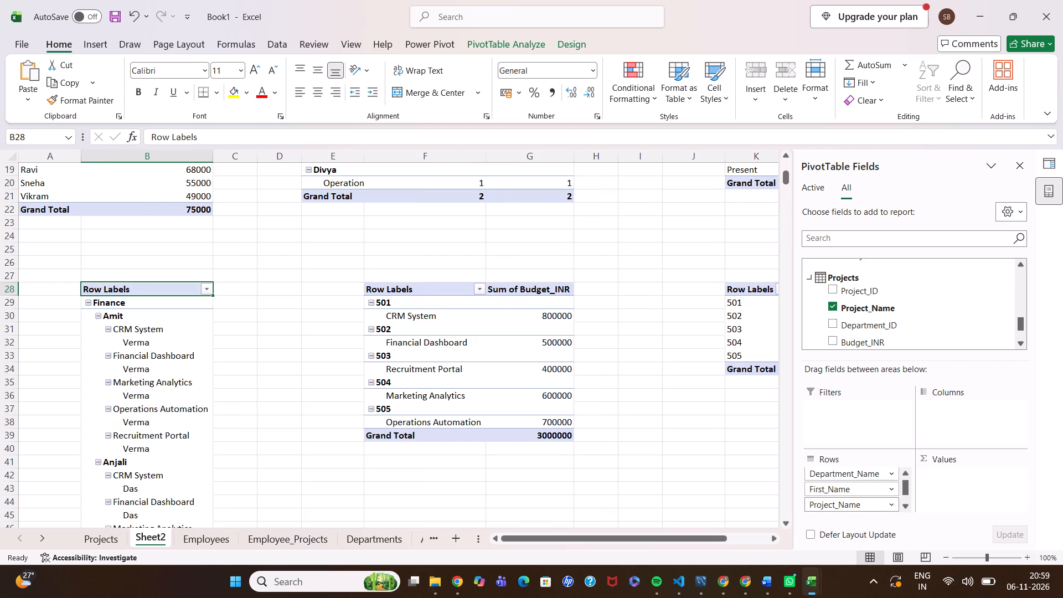
Reorder the PivotTable's row fields by moving Last_Name directly below Department_Name, ahead of First_Name and Project_Name.
scroll(839, 491, up, 1)
scroll(839, 491, down, 1)
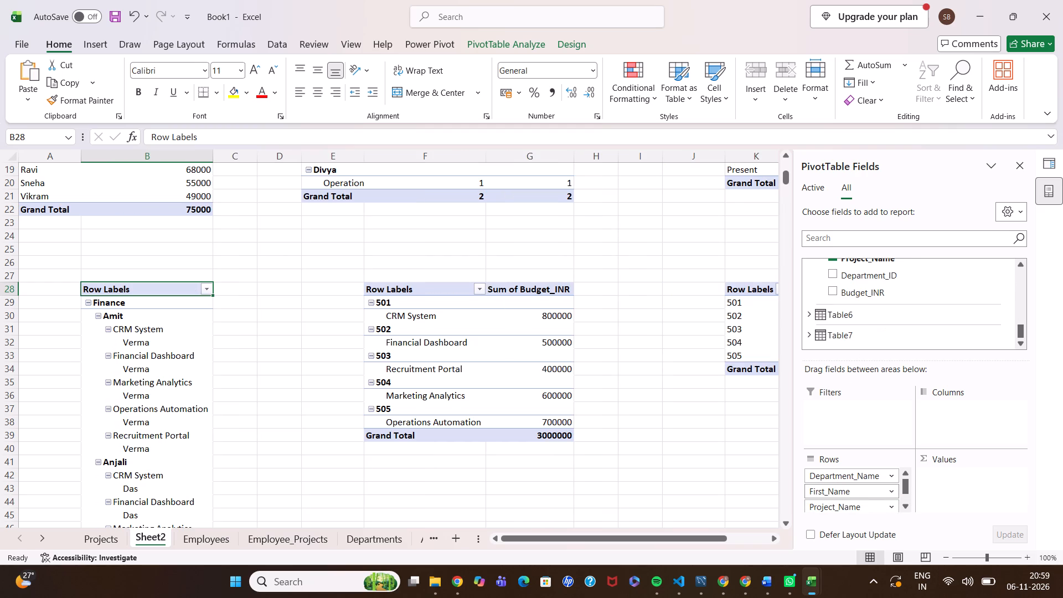
drag(844, 508, 835, 486)
drag(835, 486, 835, 485)
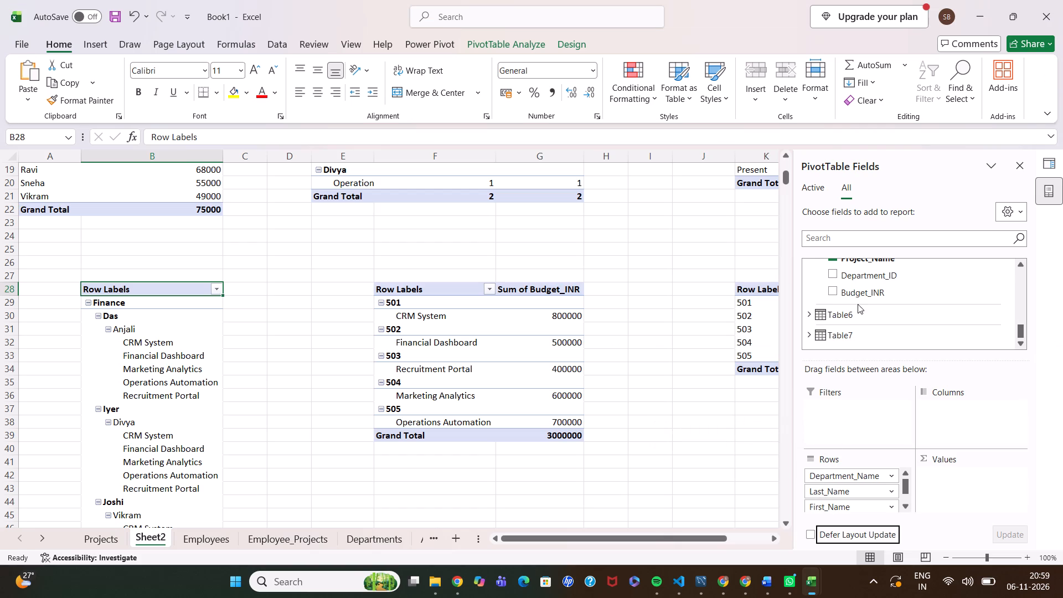
Add Salary from the Employees table to the PivotTable's values.
scroll(828, 284, up, 3)
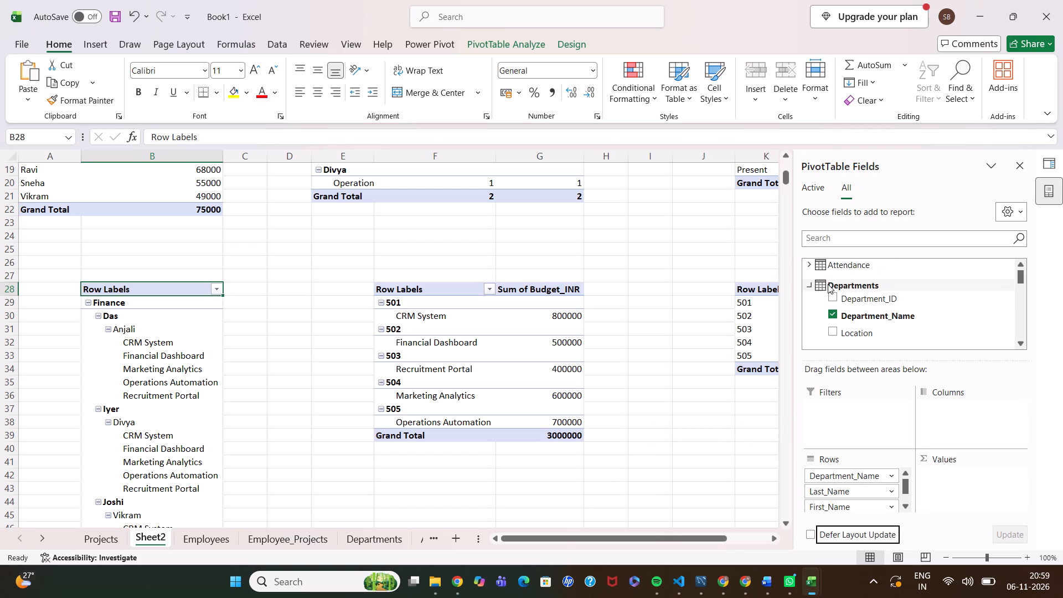
scroll(828, 284, up, 1)
scroll(828, 299, down, 1)
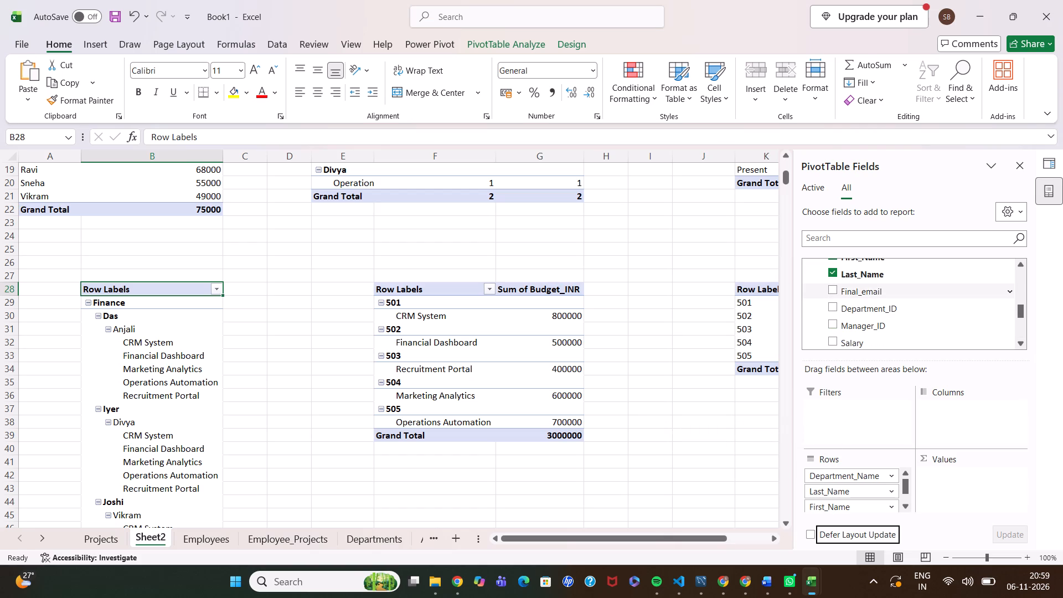
scroll(823, 296, up, 1)
scroll(842, 322, down, 2)
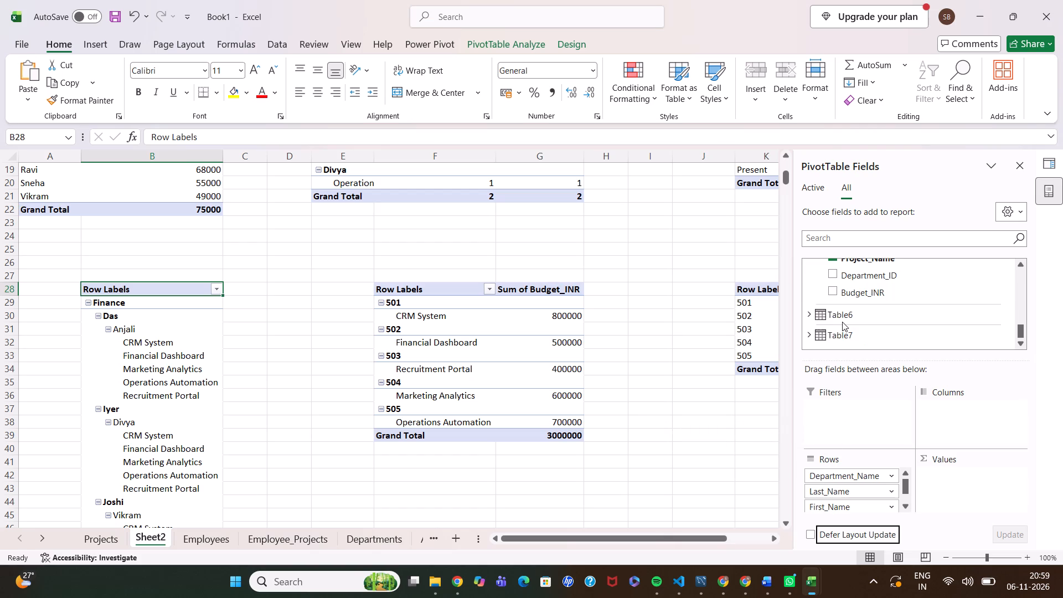
scroll(835, 288, up, 2)
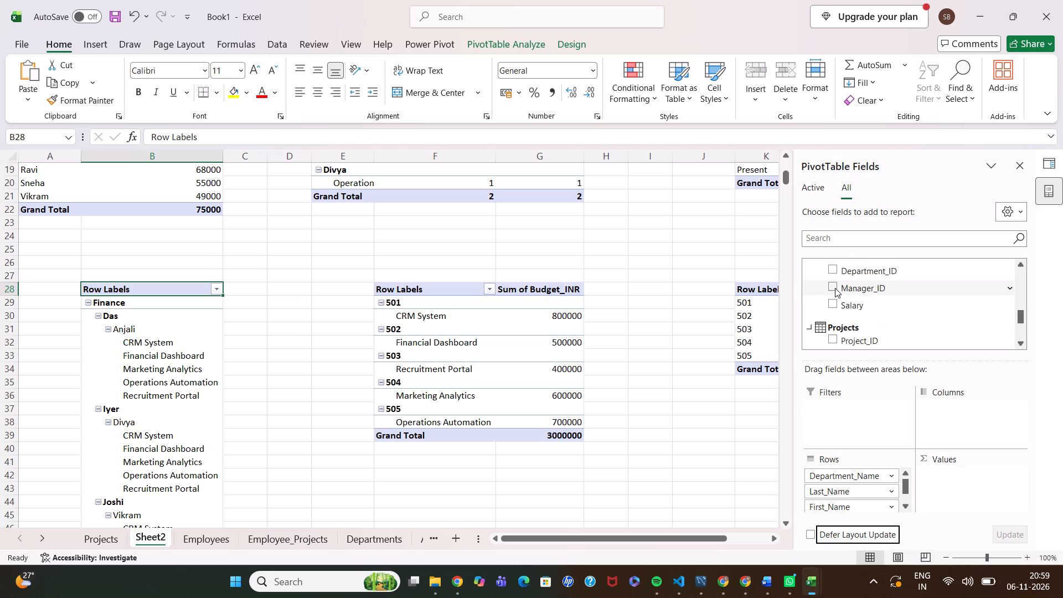
scroll(835, 288, up, 1)
drag(834, 334, 834, 335)
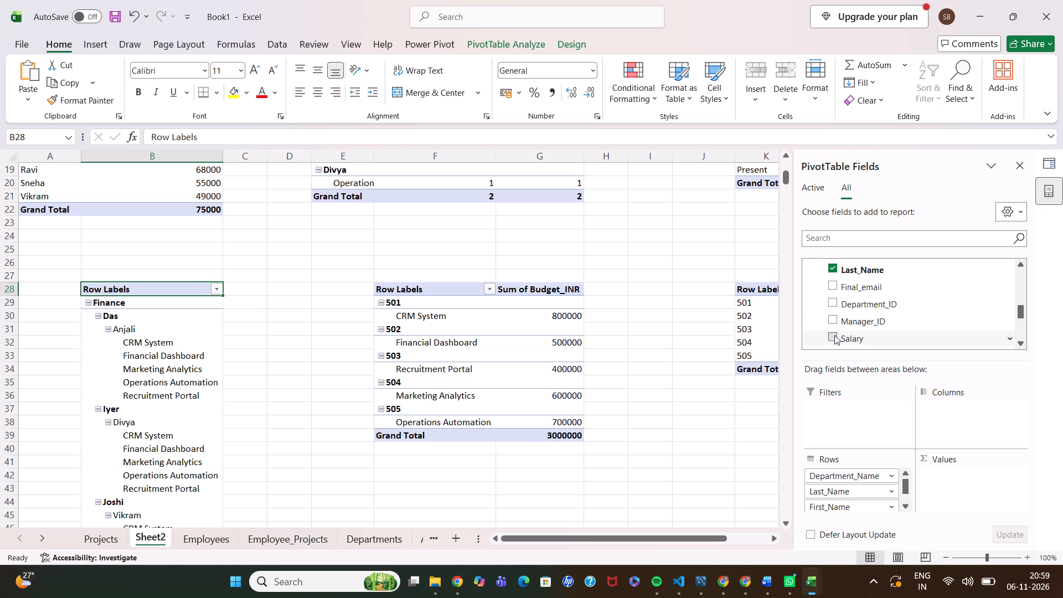
drag(834, 335, 959, 480)
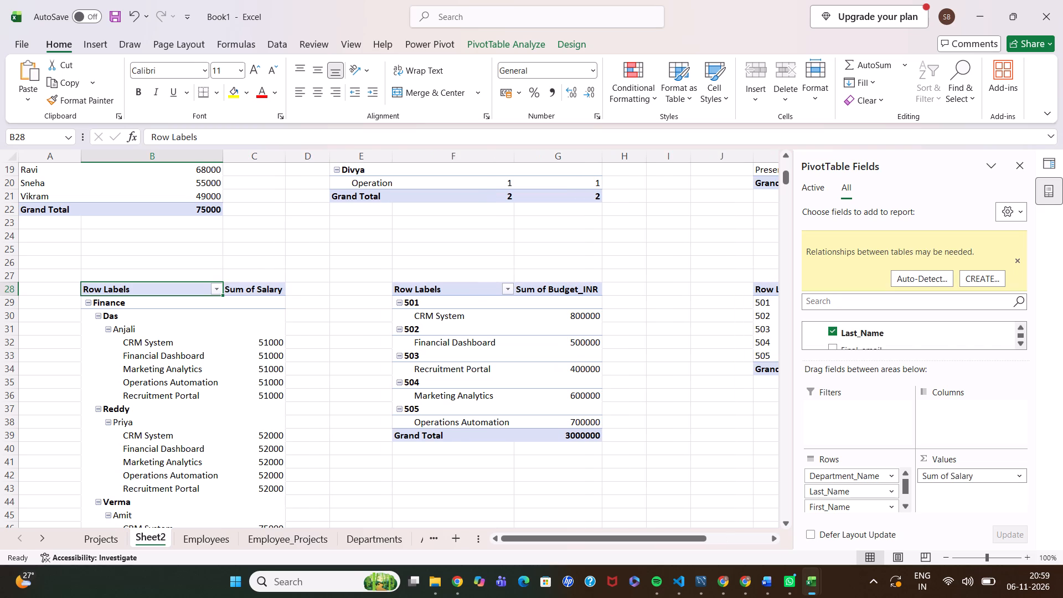
Change the Salary value field's summary calculation to Max.
click(1021, 480)
click(986, 462)
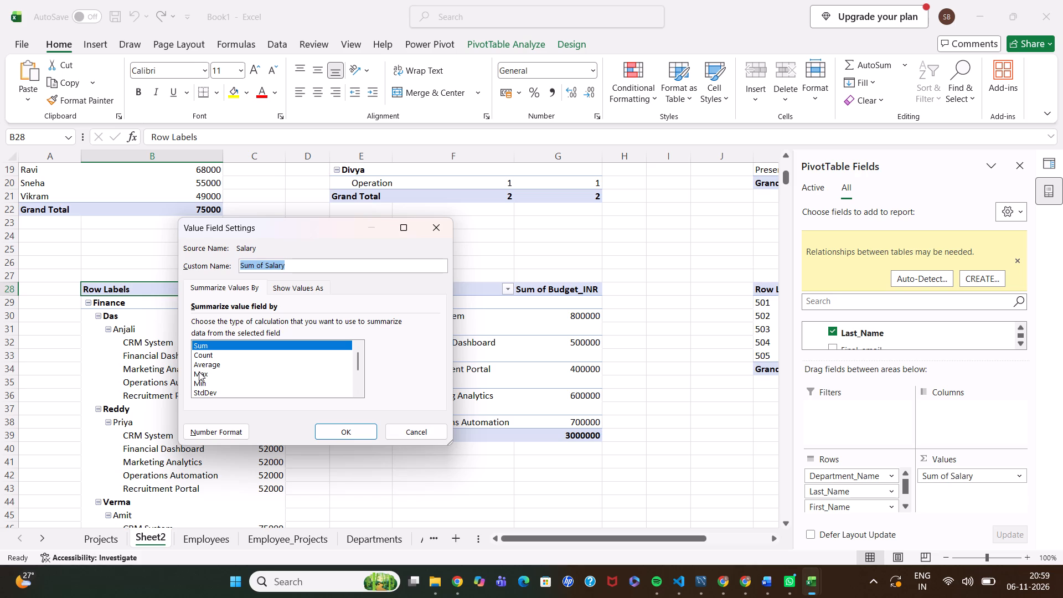
click(199, 372)
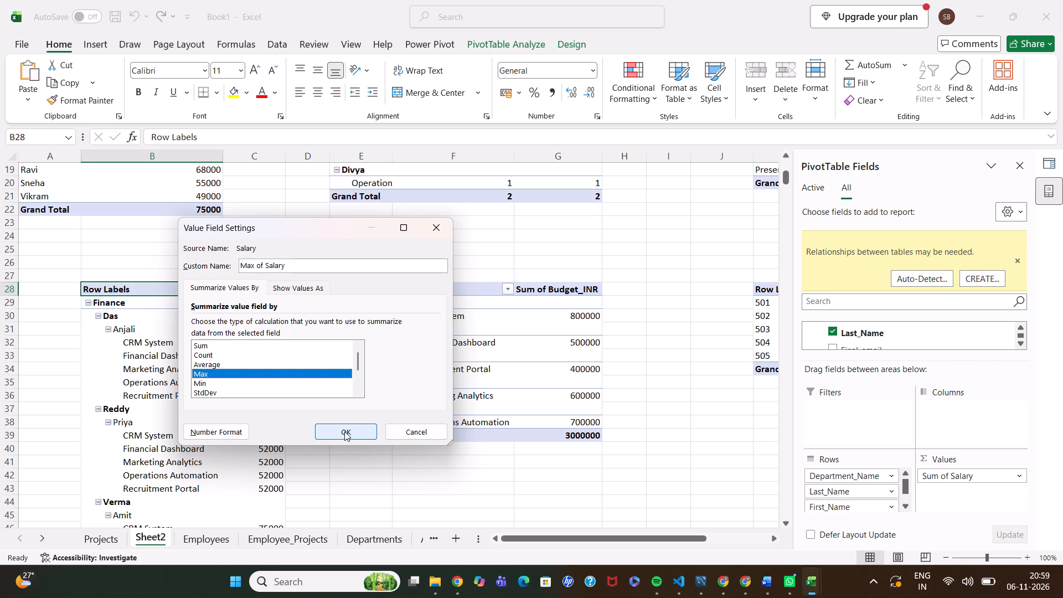
click(344, 431)
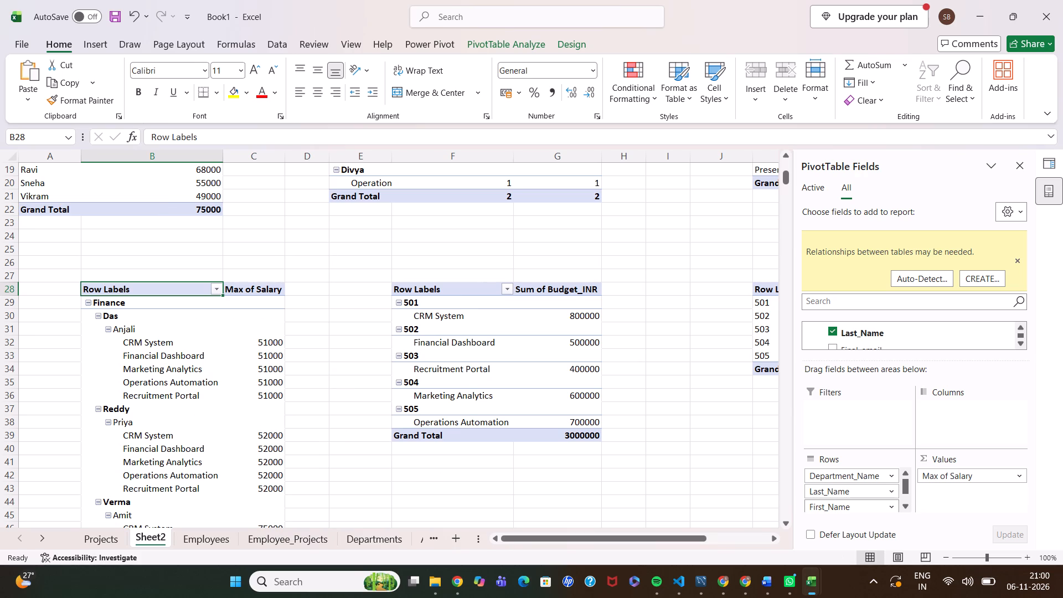
Reorder the PivotTable's row fields so First_Name comes before Last_Name, directly below Department_Name.
drag(828, 506, 822, 489)
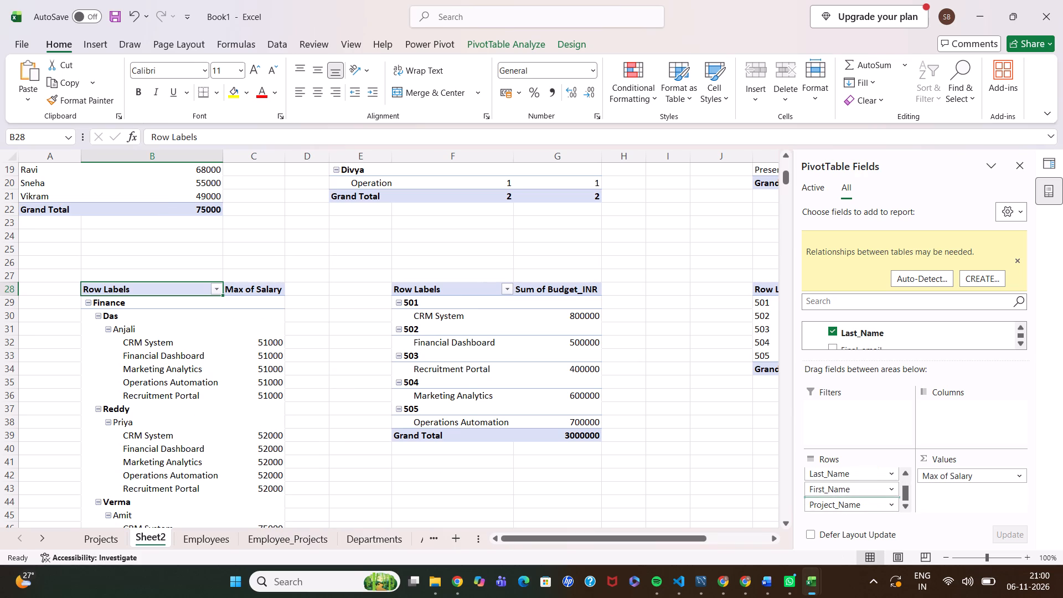
drag(822, 489, 823, 486)
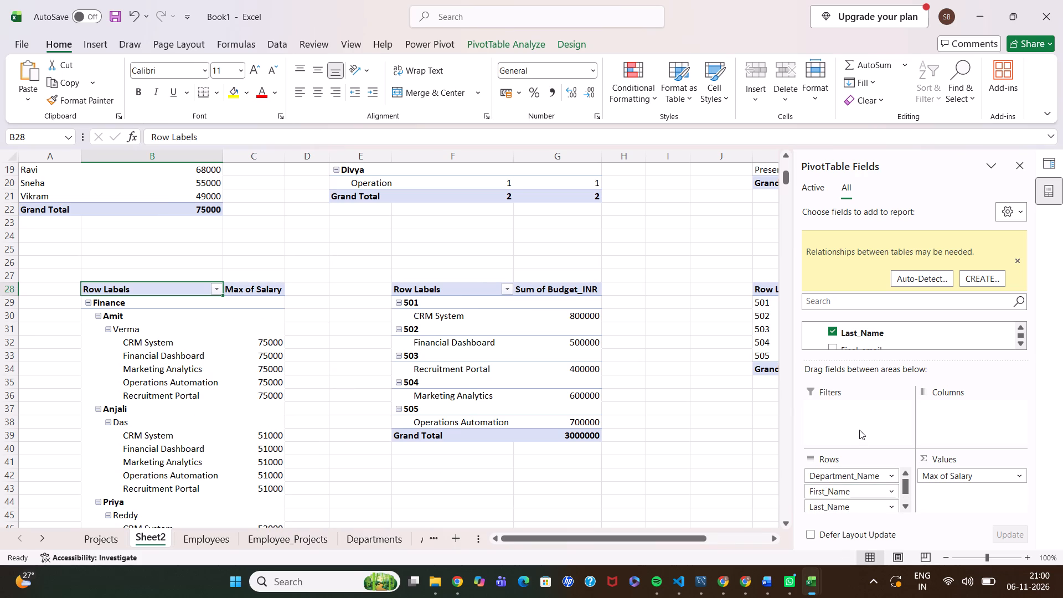
scroll(855, 488, up, 1)
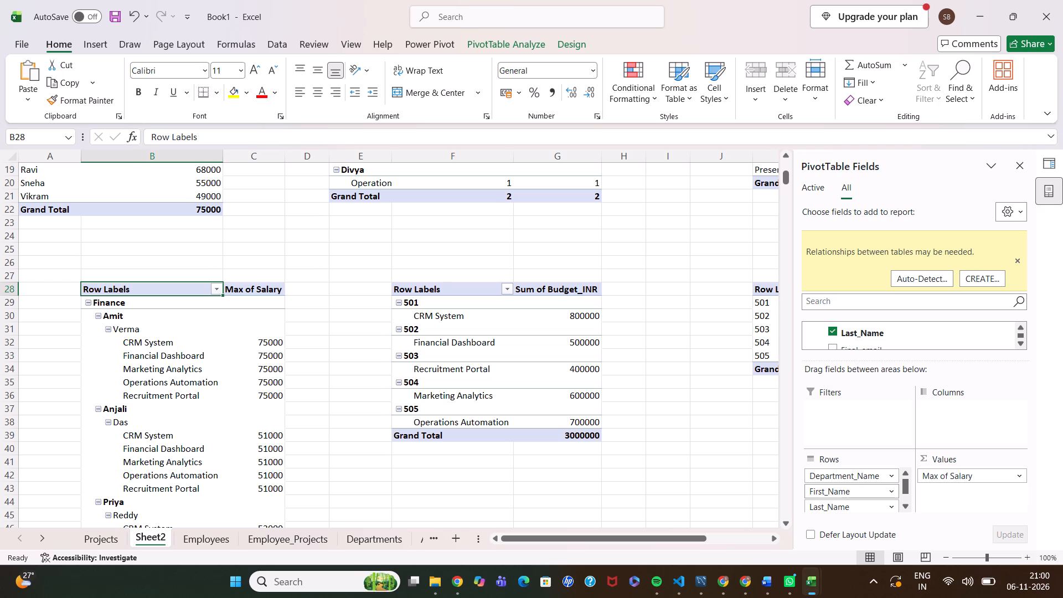